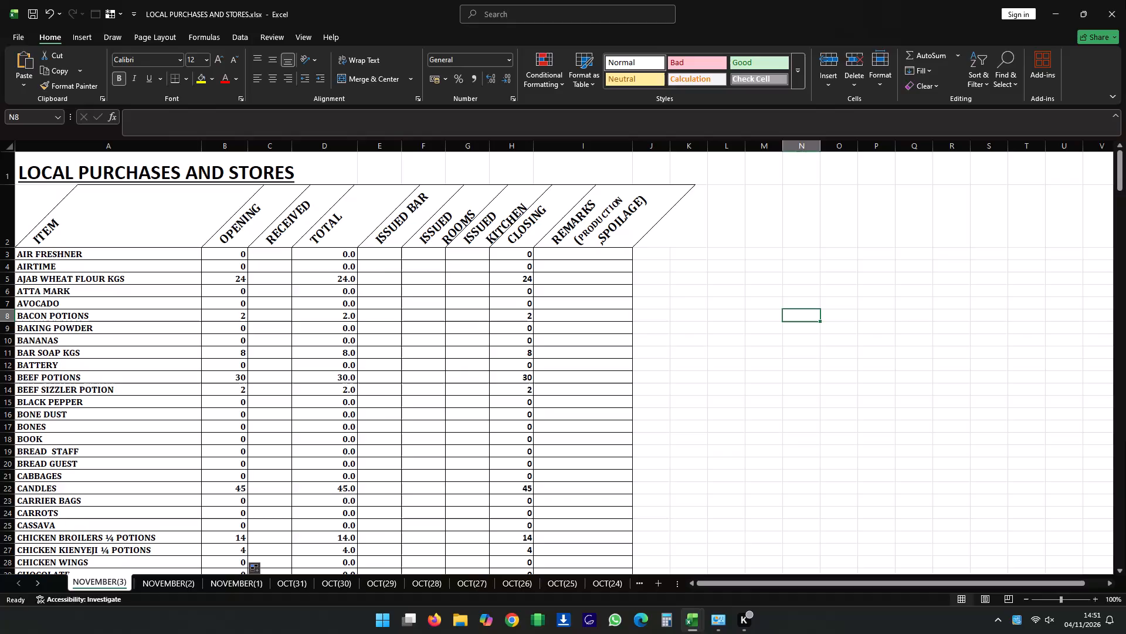
# Save the LOCAL PURCHASES AND STORES workbook and close it.
pyautogui.tripleClick(29, 16)
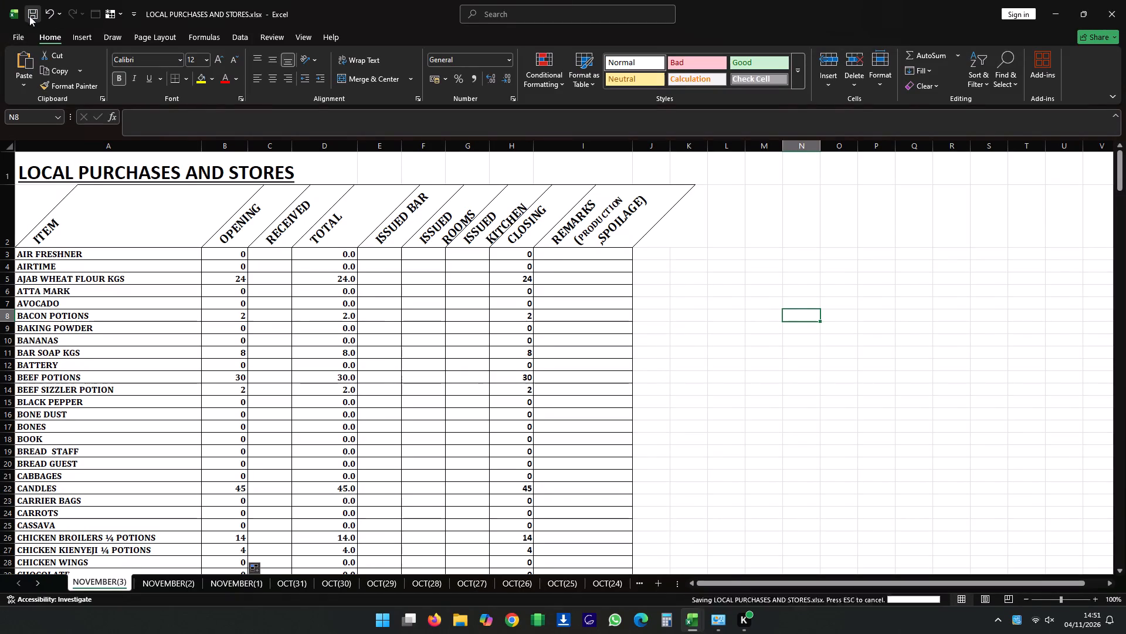
pyautogui.click(30, 16)
pyautogui.click(33, 14)
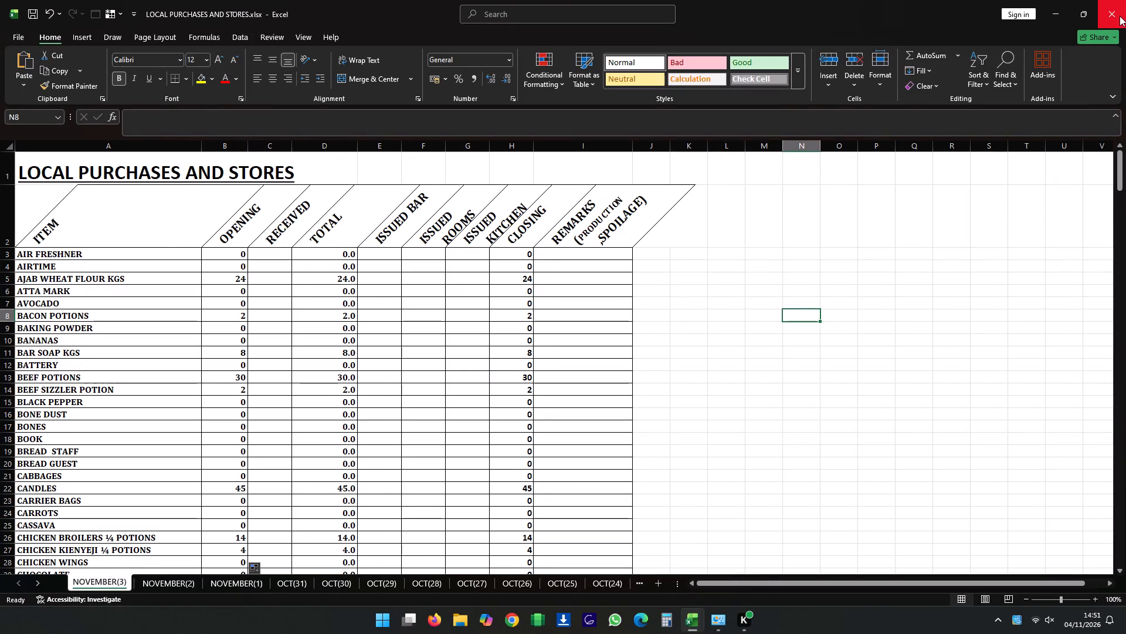
pyautogui.click(1117, 13)
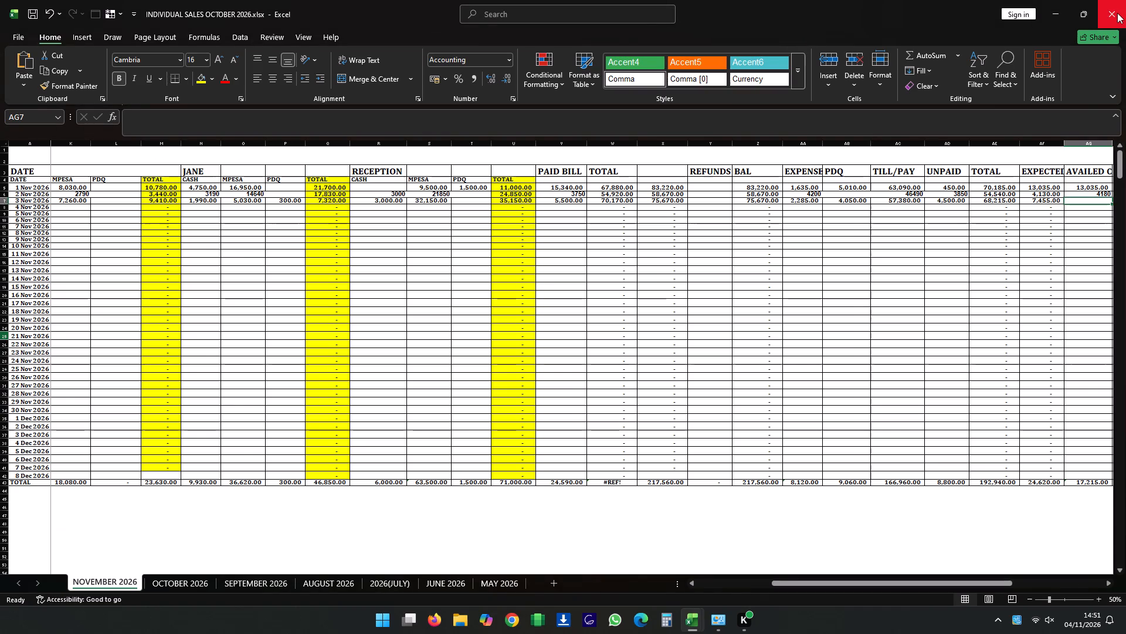
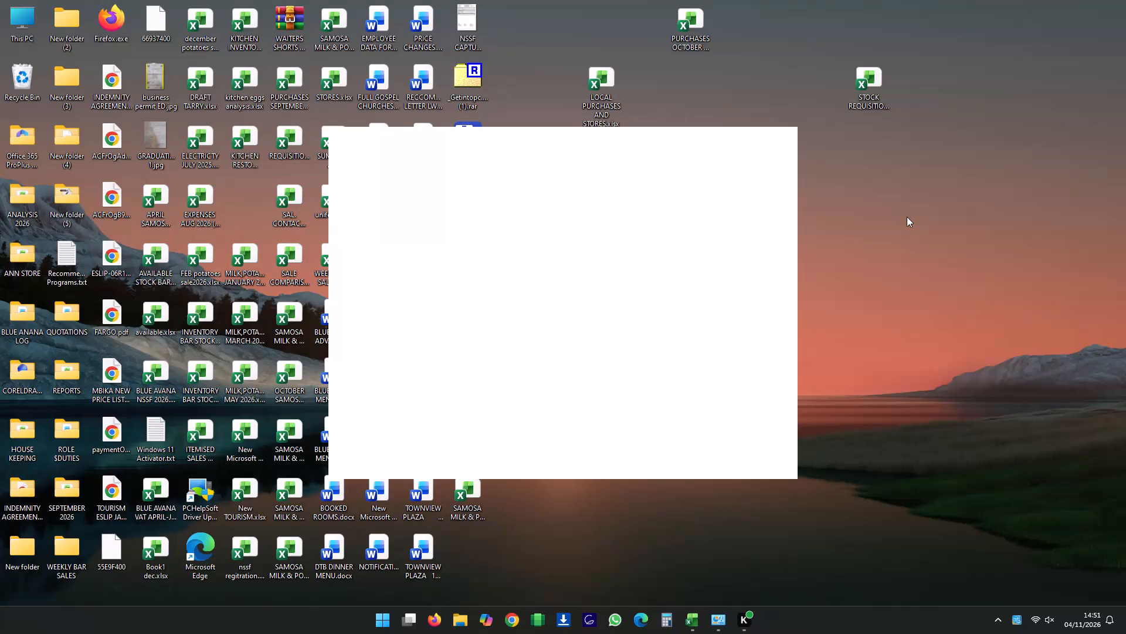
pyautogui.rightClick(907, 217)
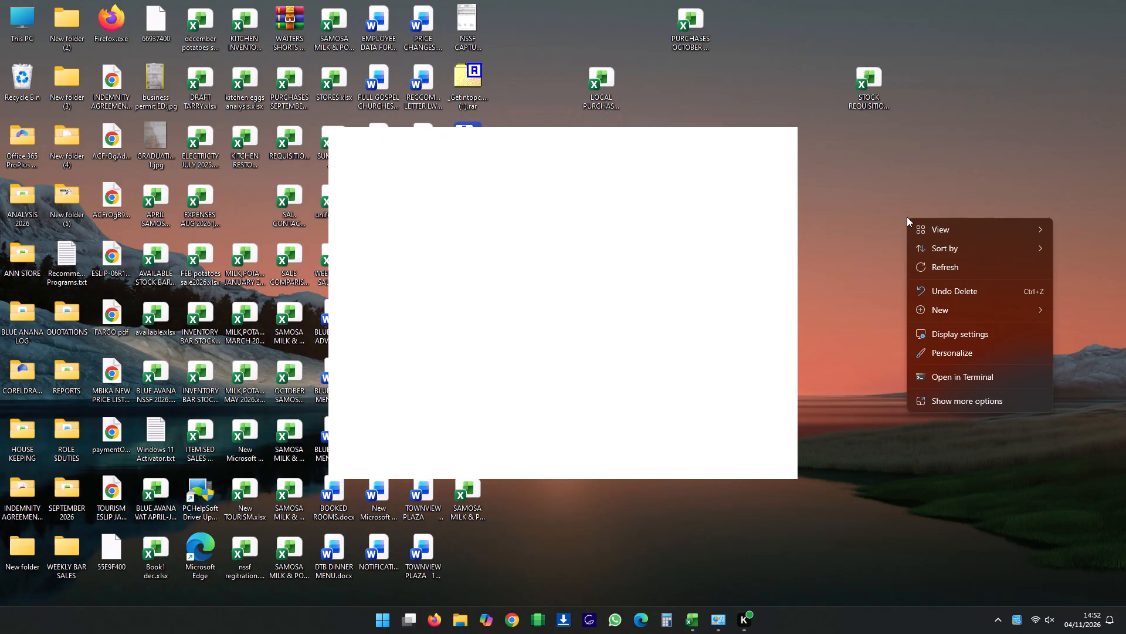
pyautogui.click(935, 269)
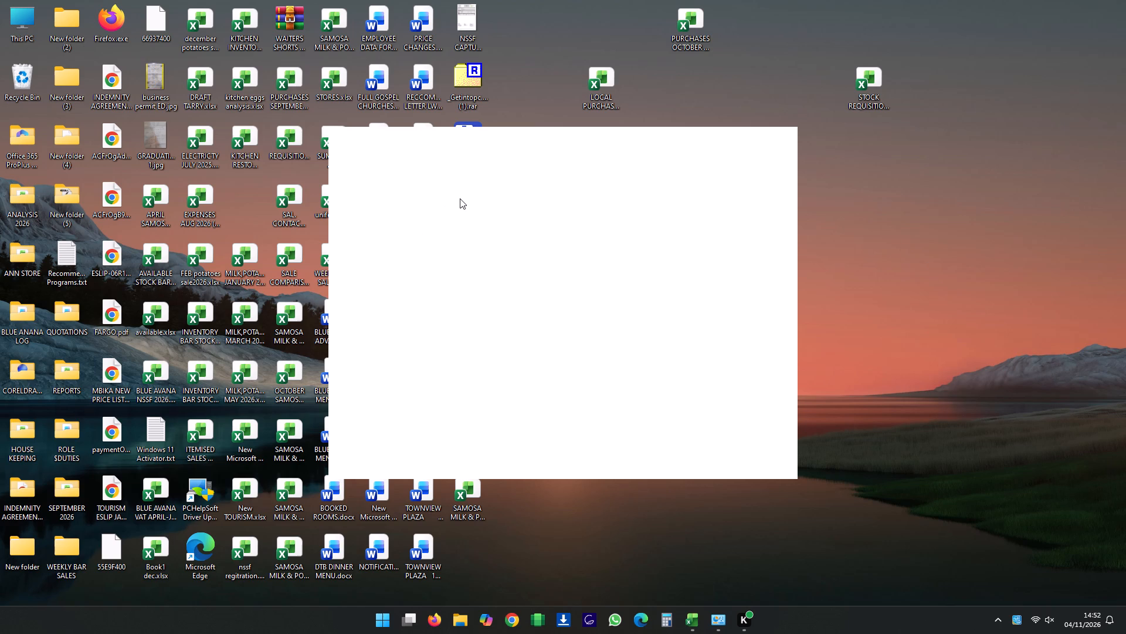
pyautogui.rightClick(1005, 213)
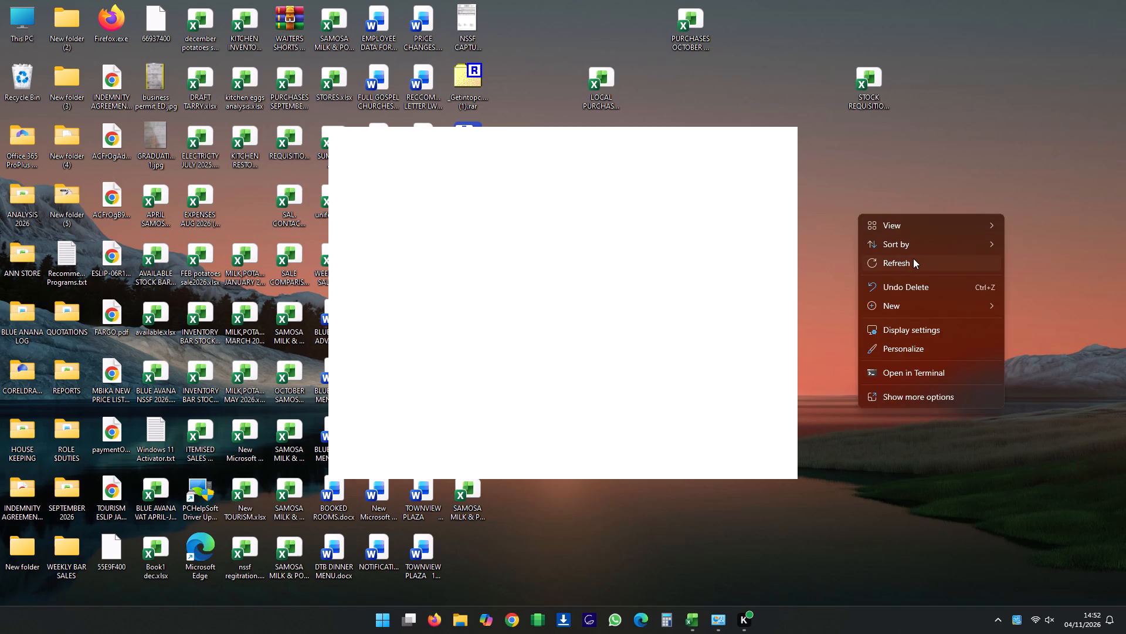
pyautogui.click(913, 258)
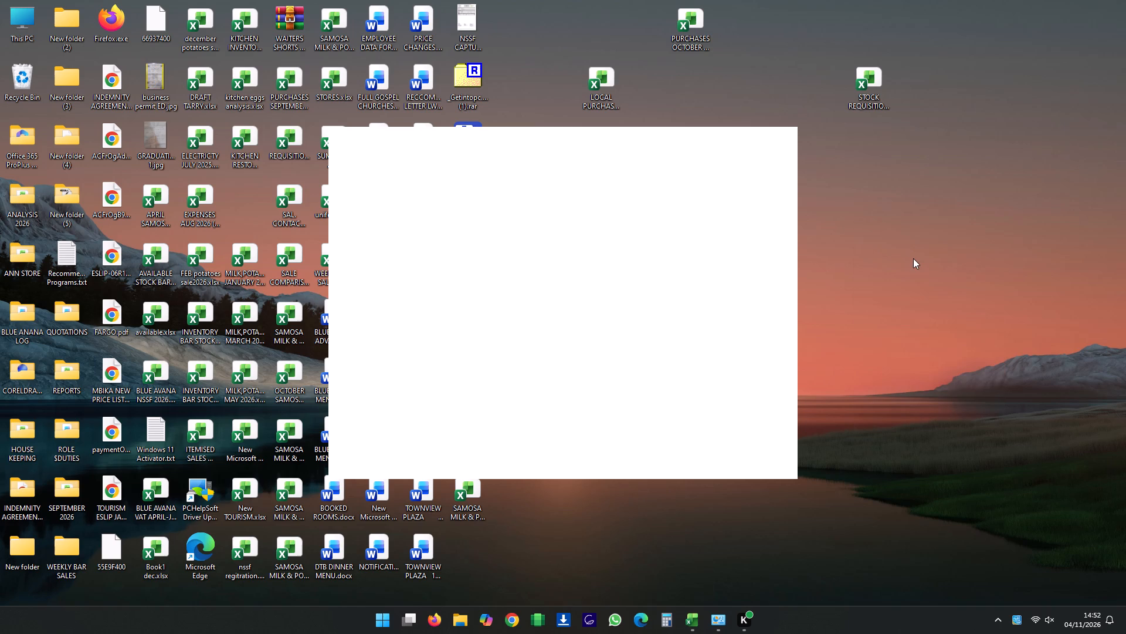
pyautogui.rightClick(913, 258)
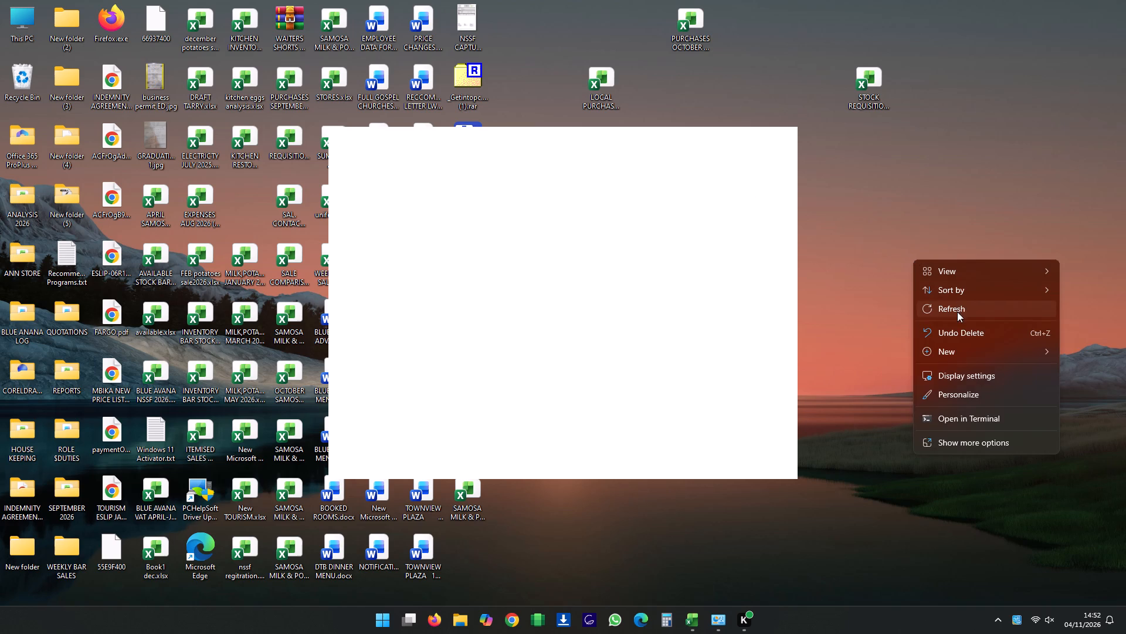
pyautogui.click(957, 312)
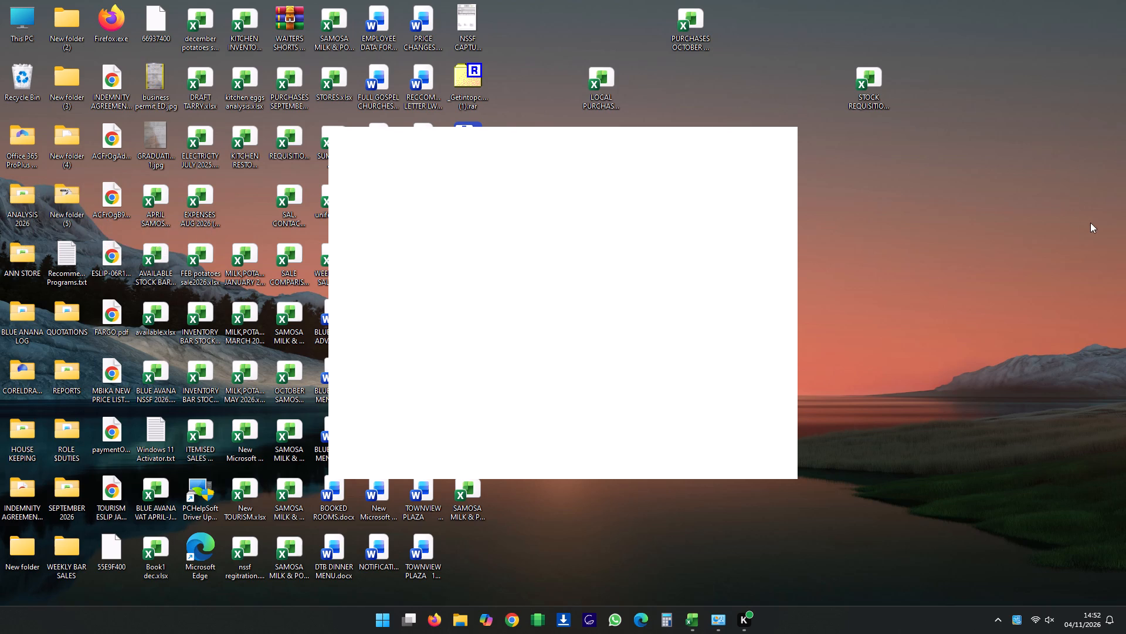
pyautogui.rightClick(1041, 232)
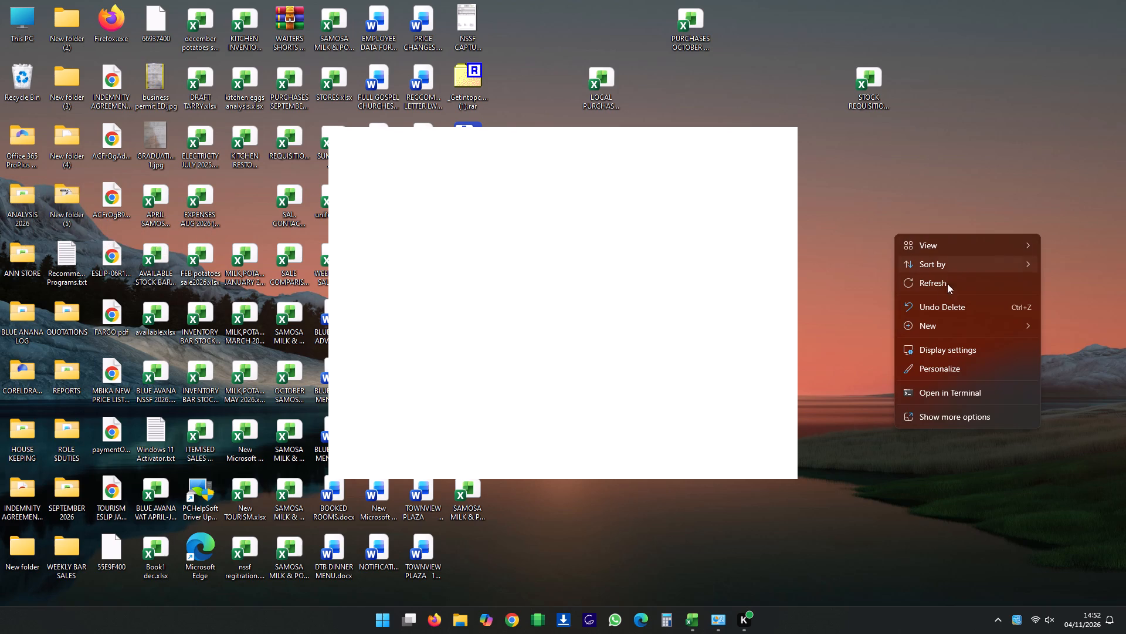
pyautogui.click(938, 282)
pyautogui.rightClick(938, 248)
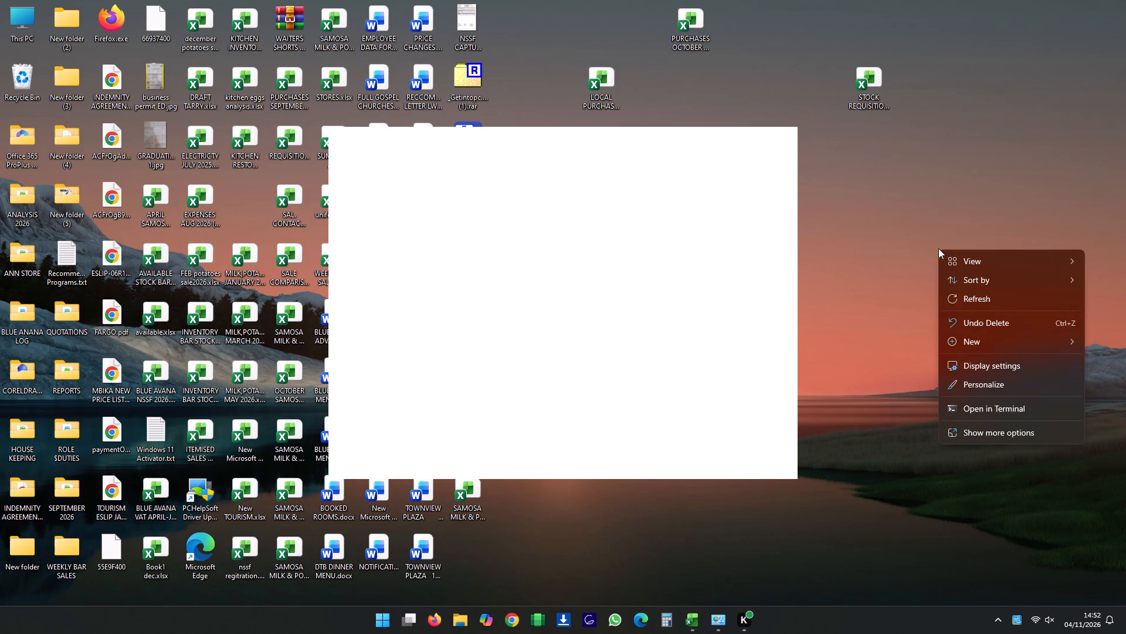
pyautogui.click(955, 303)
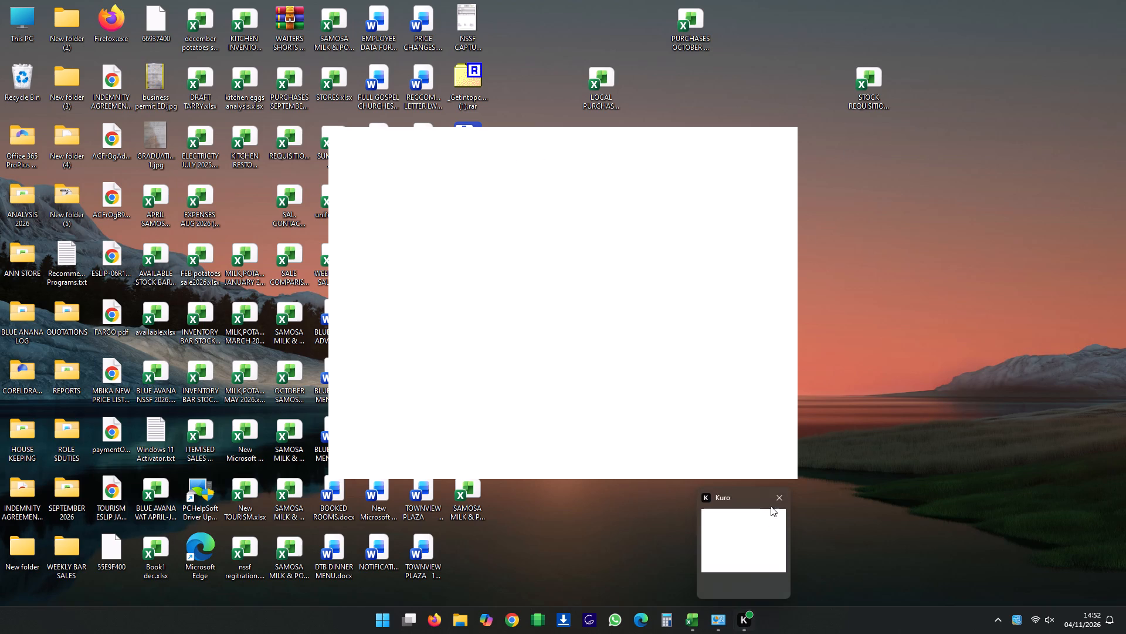
# Close the Kuro window and the L3250 Series printer window.
pyautogui.click(777, 503)
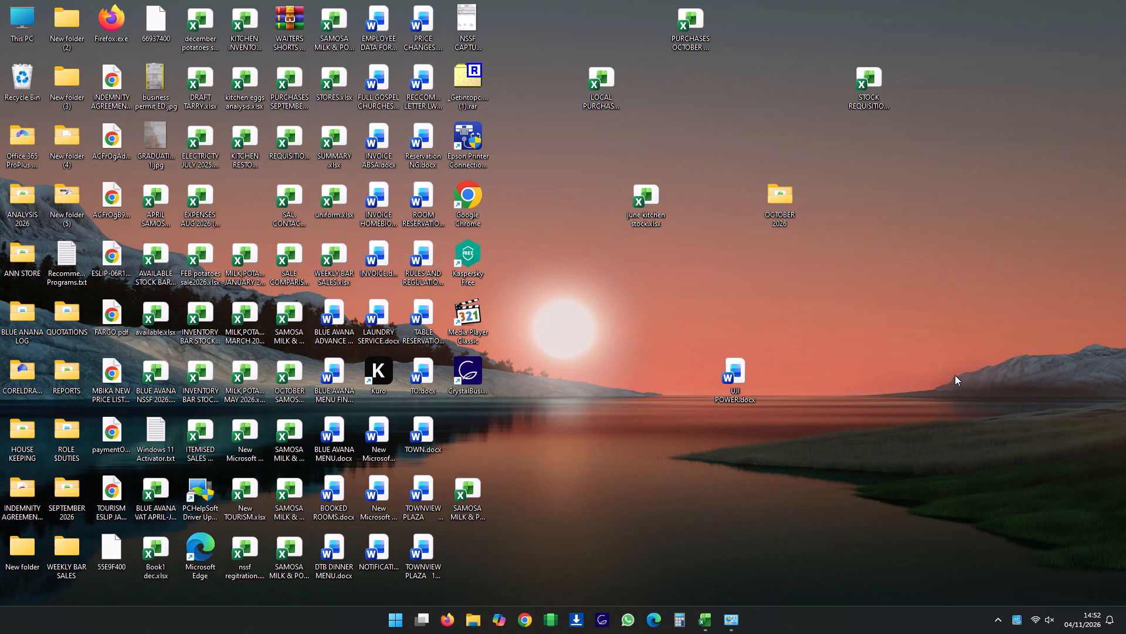
pyautogui.click(955, 375)
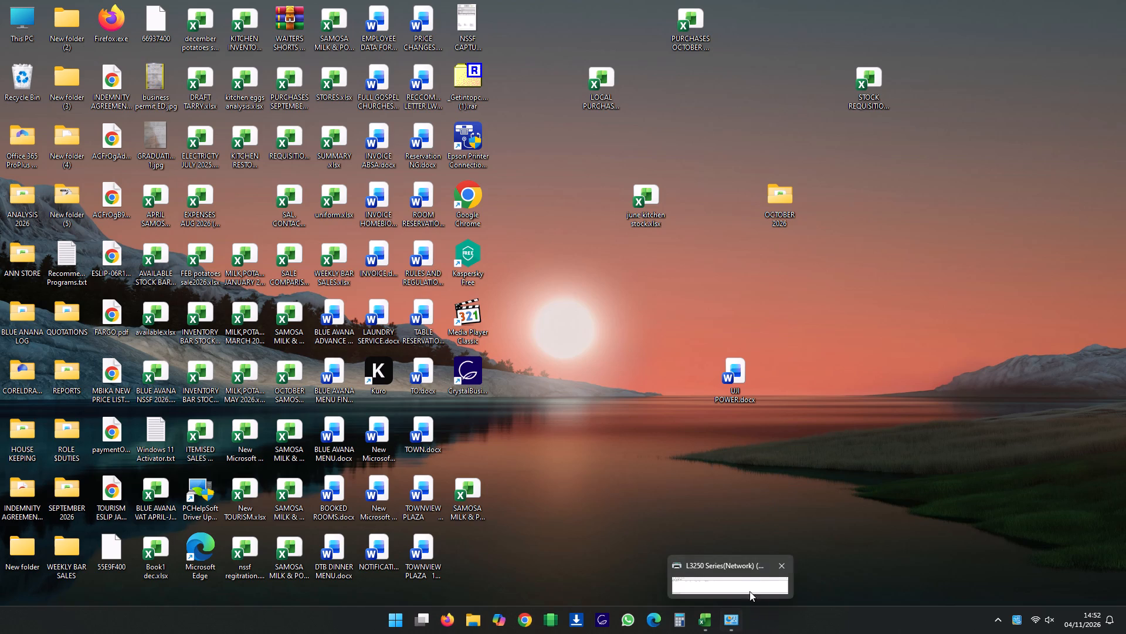
pyautogui.click(779, 565)
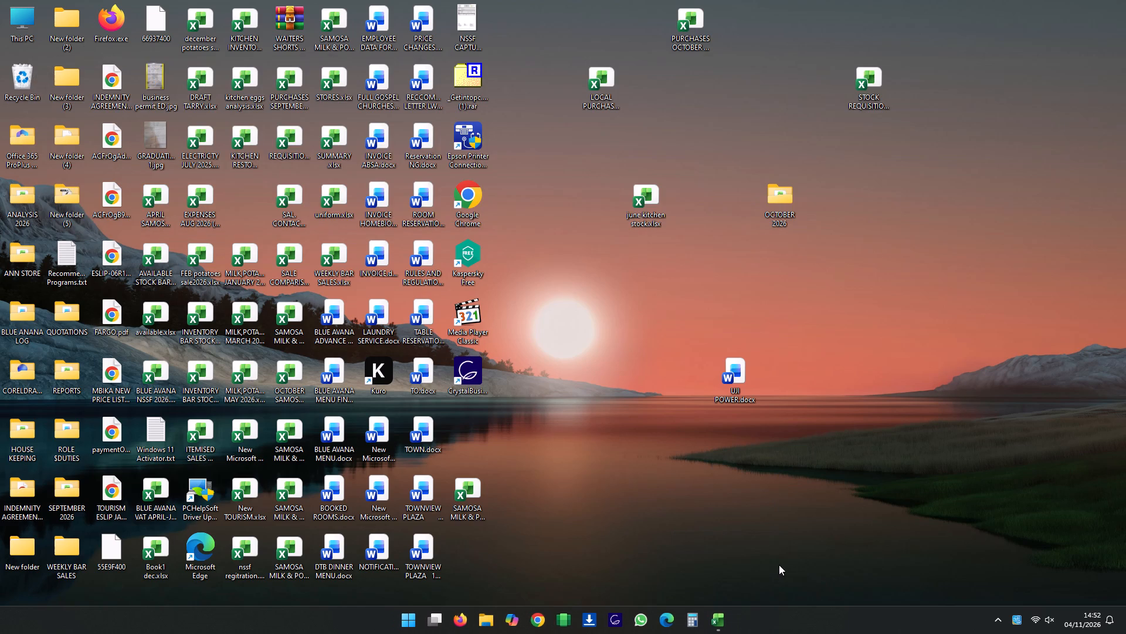
# Copy the OCTOBER 2026 folder and paste the duplicate onto the desktop.
pyautogui.click(775, 204)
pyautogui.rightClick(775, 204)
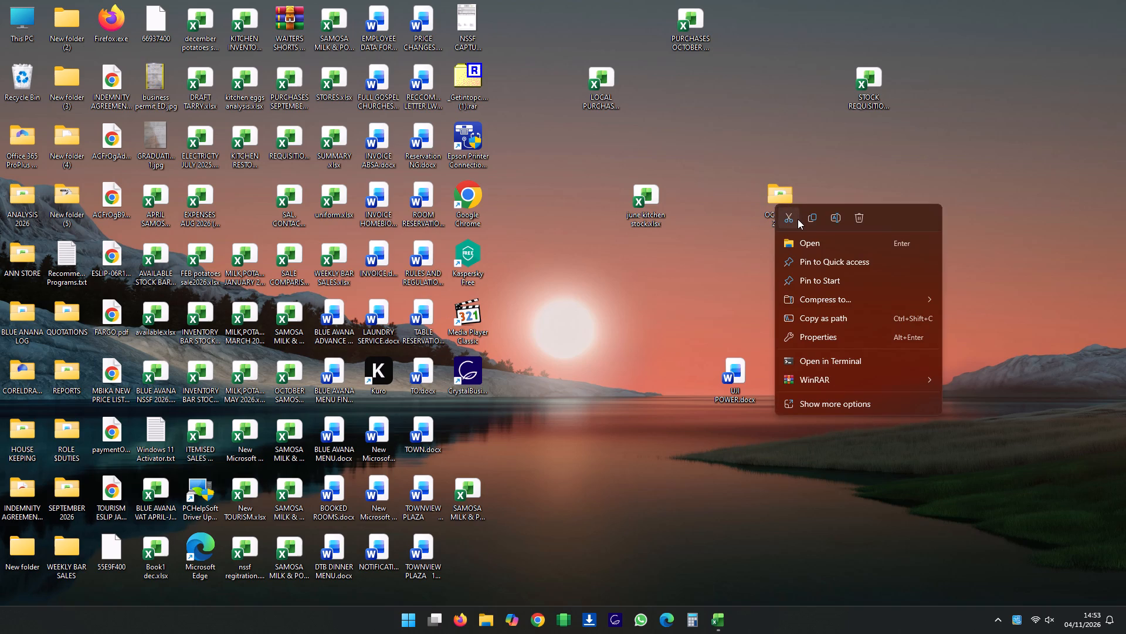
pyautogui.click(811, 218)
pyautogui.rightClick(922, 203)
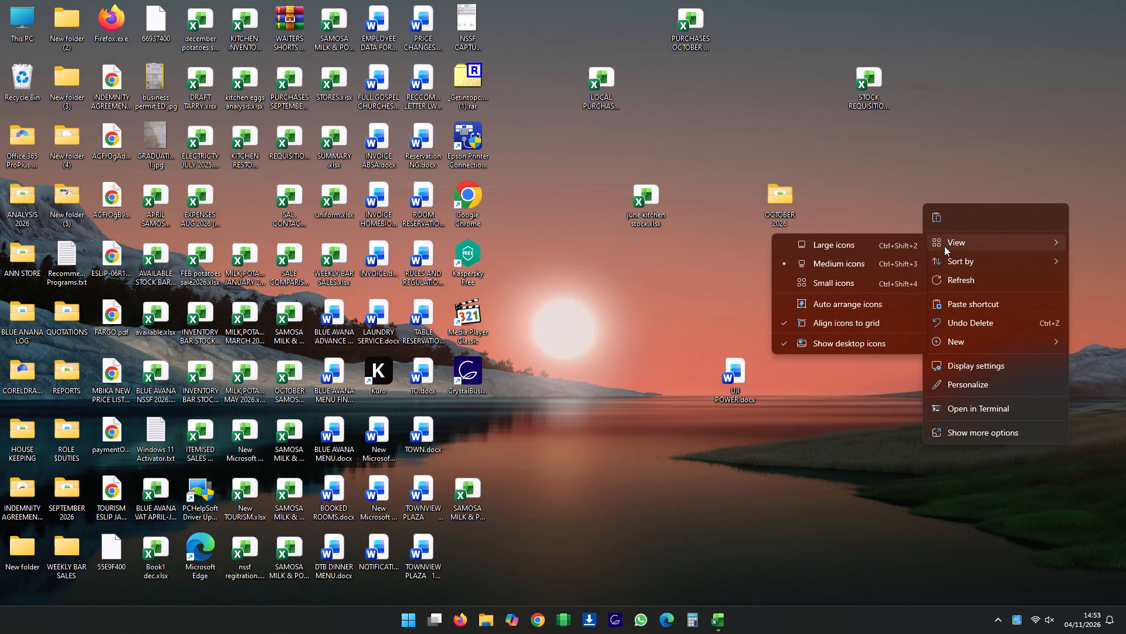
pyautogui.click(946, 221)
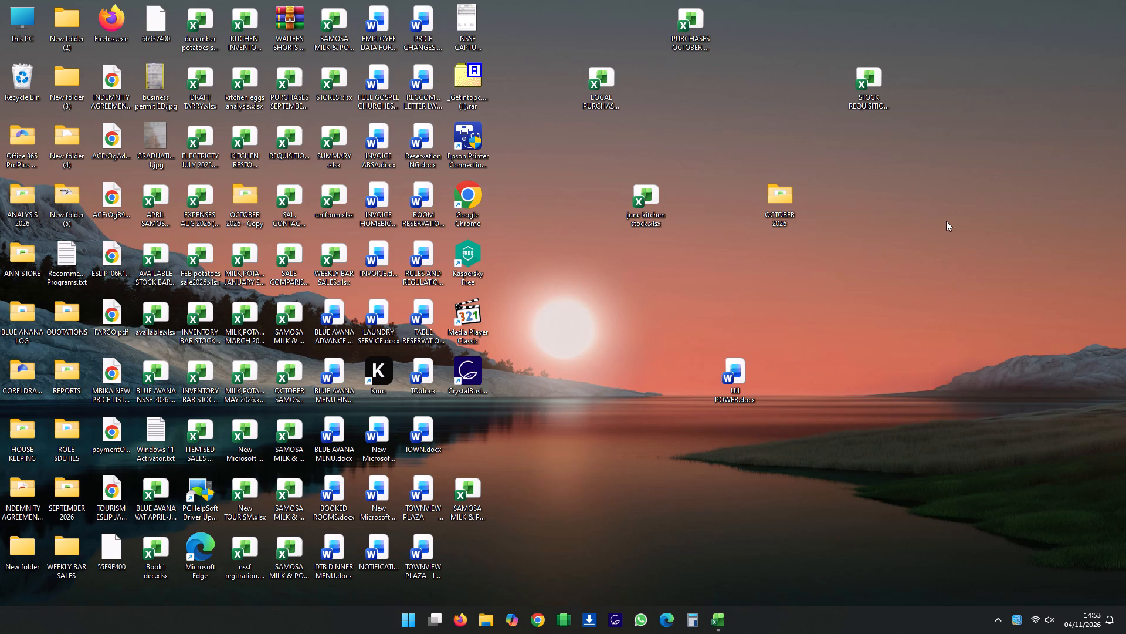
# Move the copied OCTOBER 2026 folder into the first icon column, just above the ANALYSIS 2026 folder.
pyautogui.moveTo(240, 210); pyautogui.dragTo(139, 295)
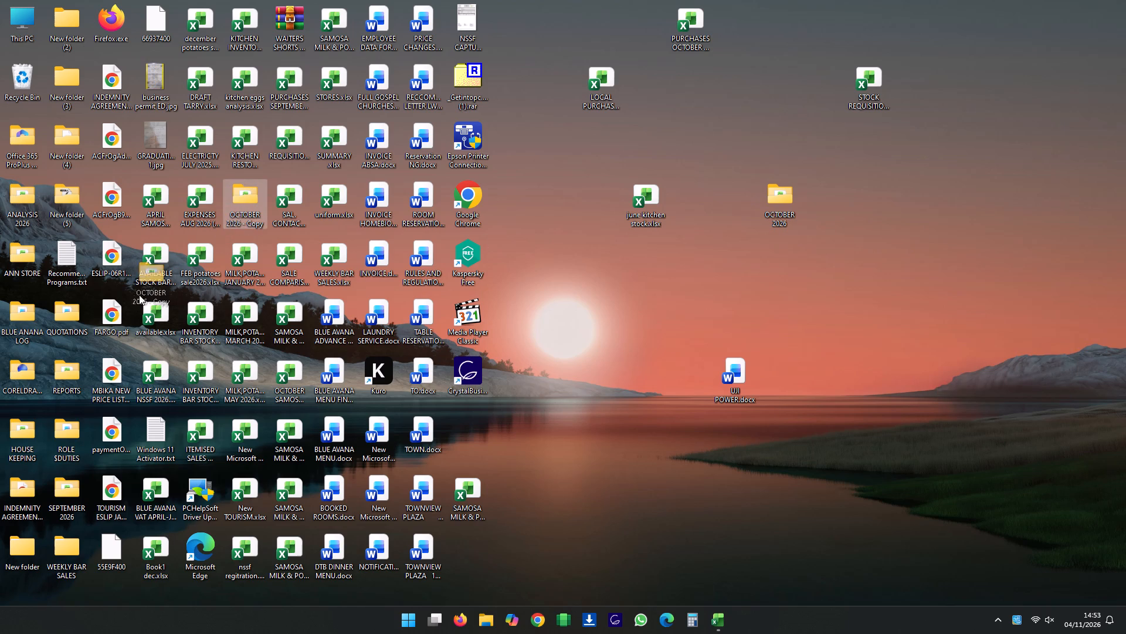
pyautogui.moveTo(139, 295); pyautogui.dragTo(28, 423)
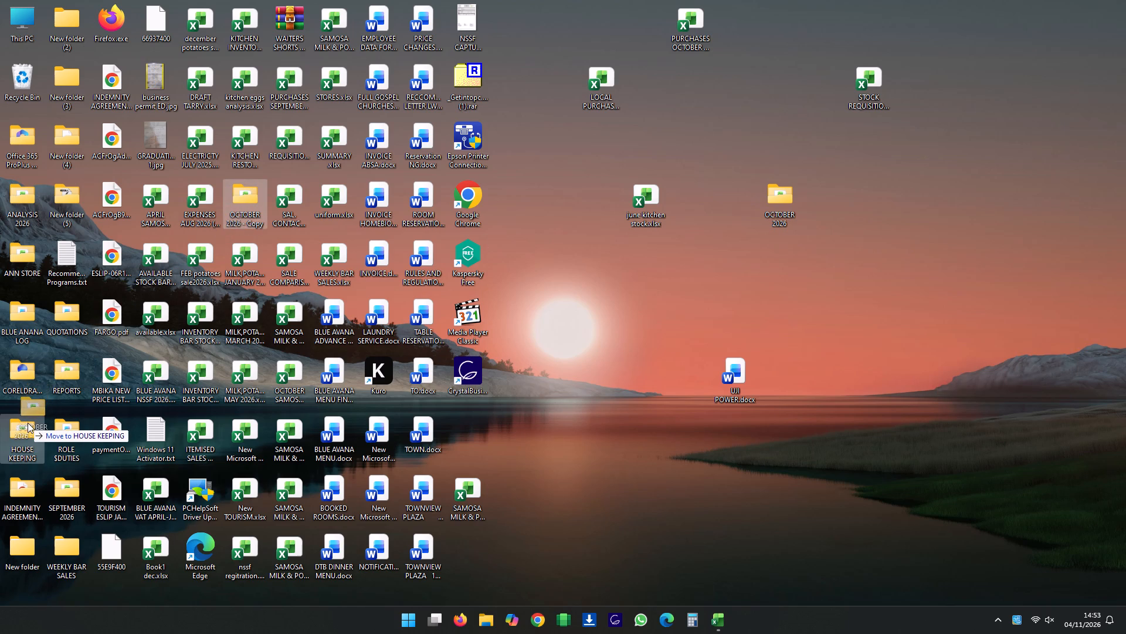
pyautogui.moveTo(28, 423); pyautogui.dragTo(5, 211)
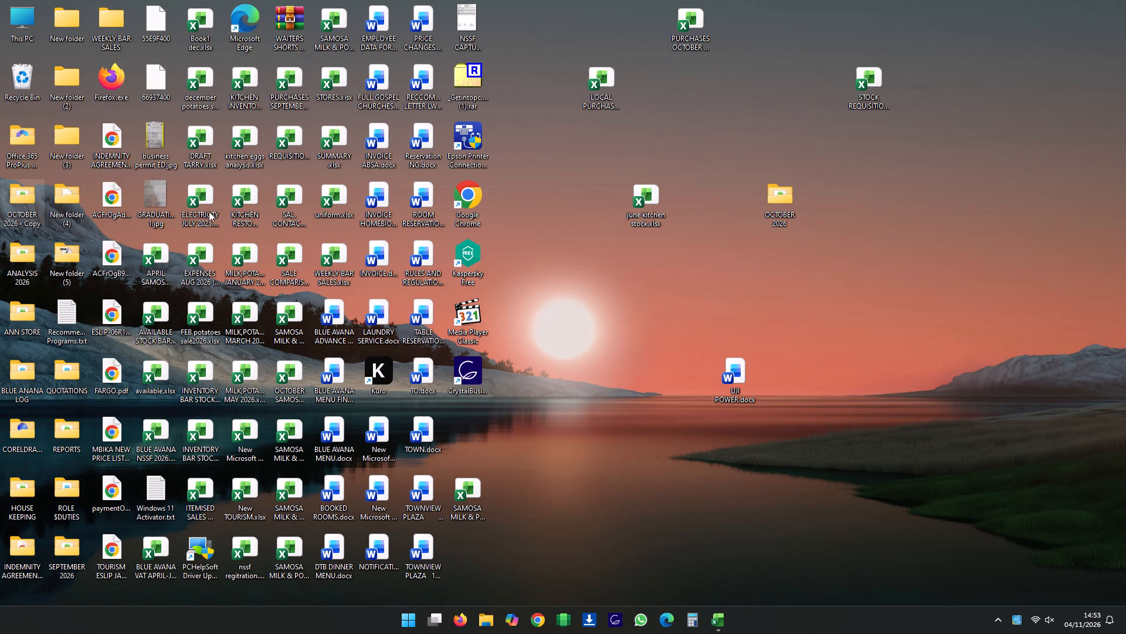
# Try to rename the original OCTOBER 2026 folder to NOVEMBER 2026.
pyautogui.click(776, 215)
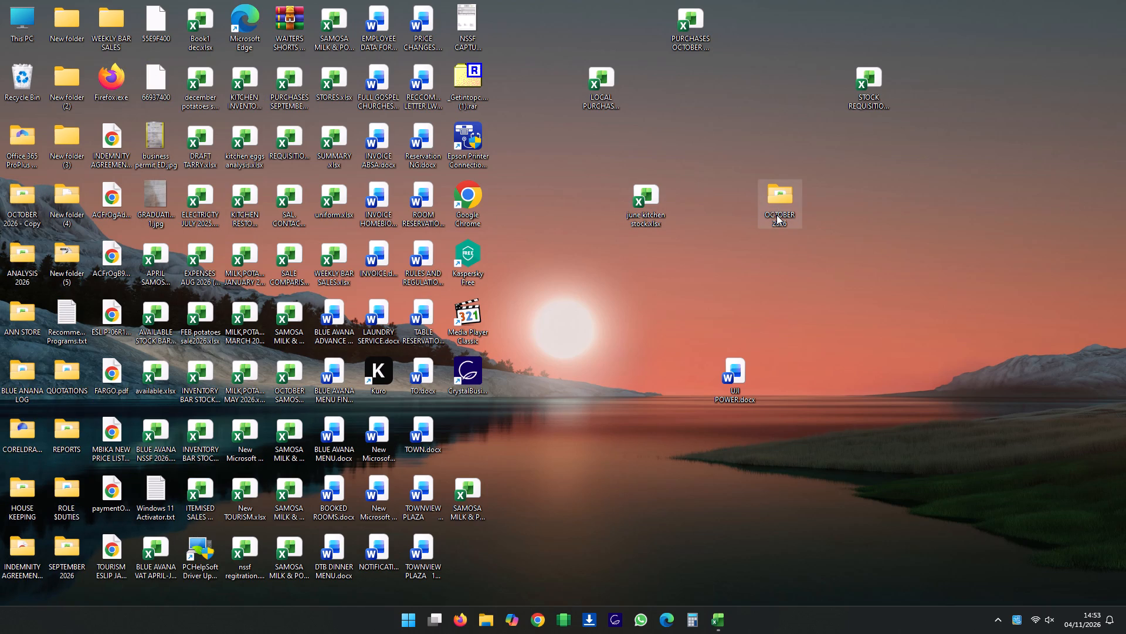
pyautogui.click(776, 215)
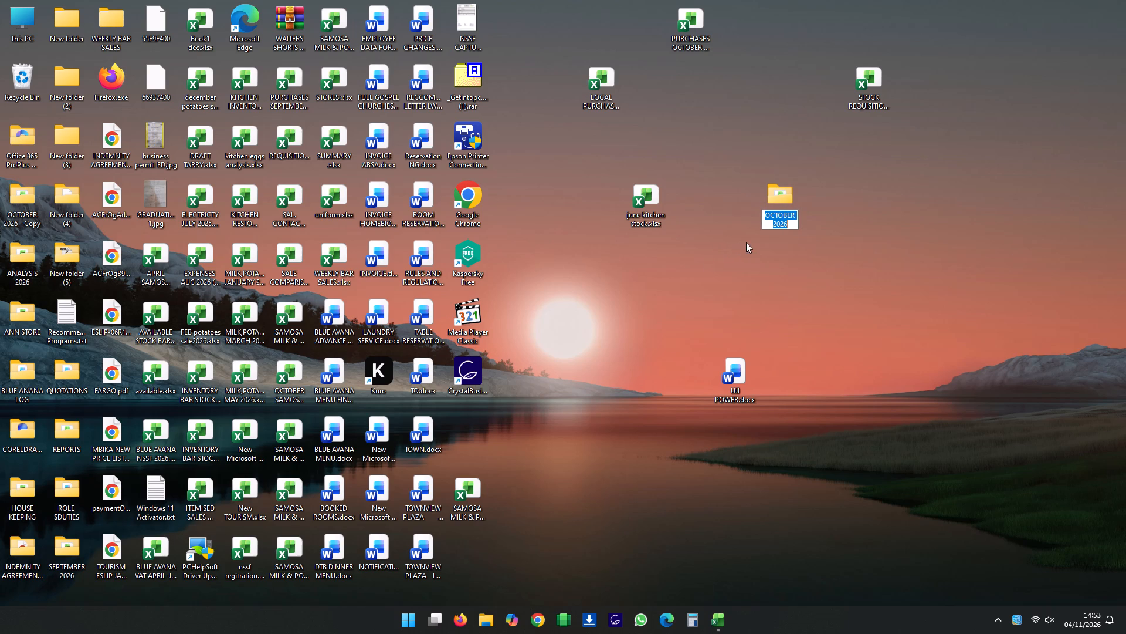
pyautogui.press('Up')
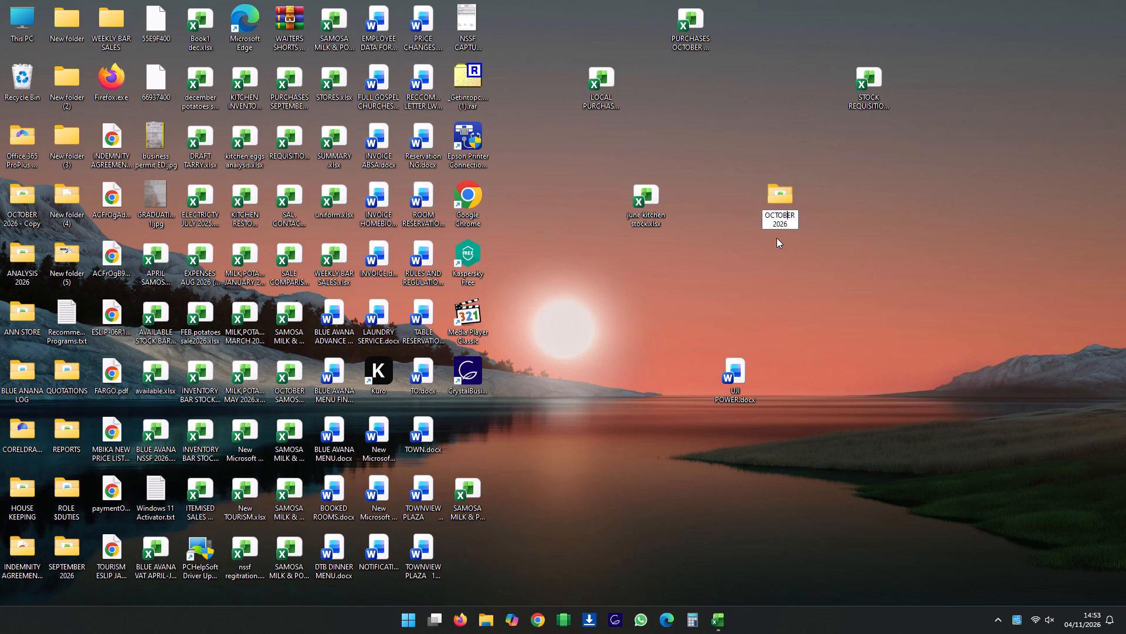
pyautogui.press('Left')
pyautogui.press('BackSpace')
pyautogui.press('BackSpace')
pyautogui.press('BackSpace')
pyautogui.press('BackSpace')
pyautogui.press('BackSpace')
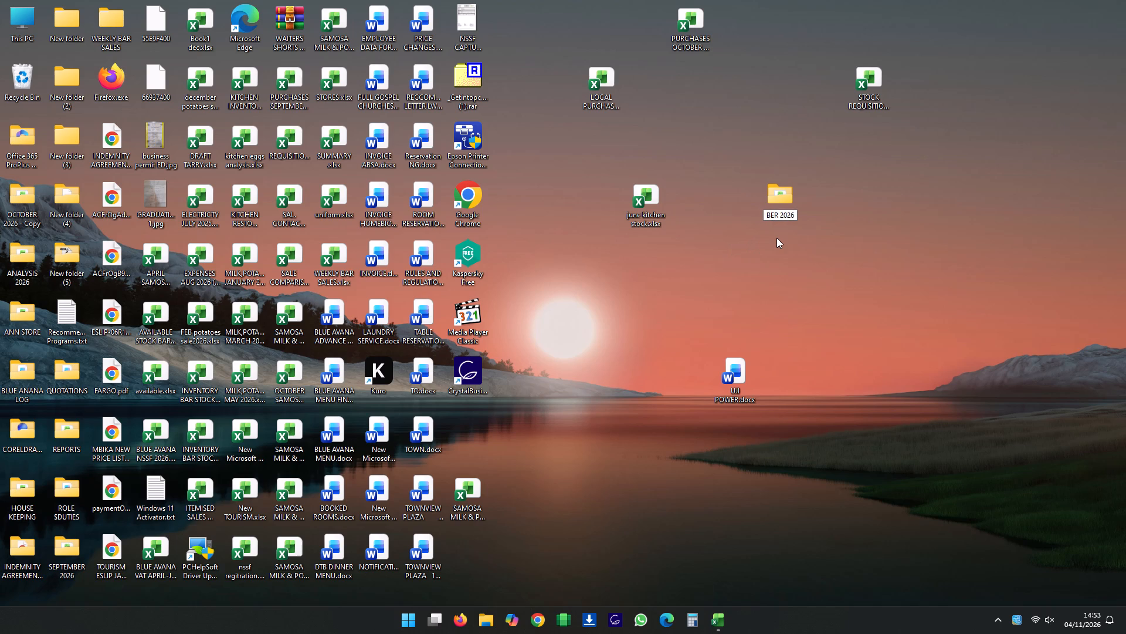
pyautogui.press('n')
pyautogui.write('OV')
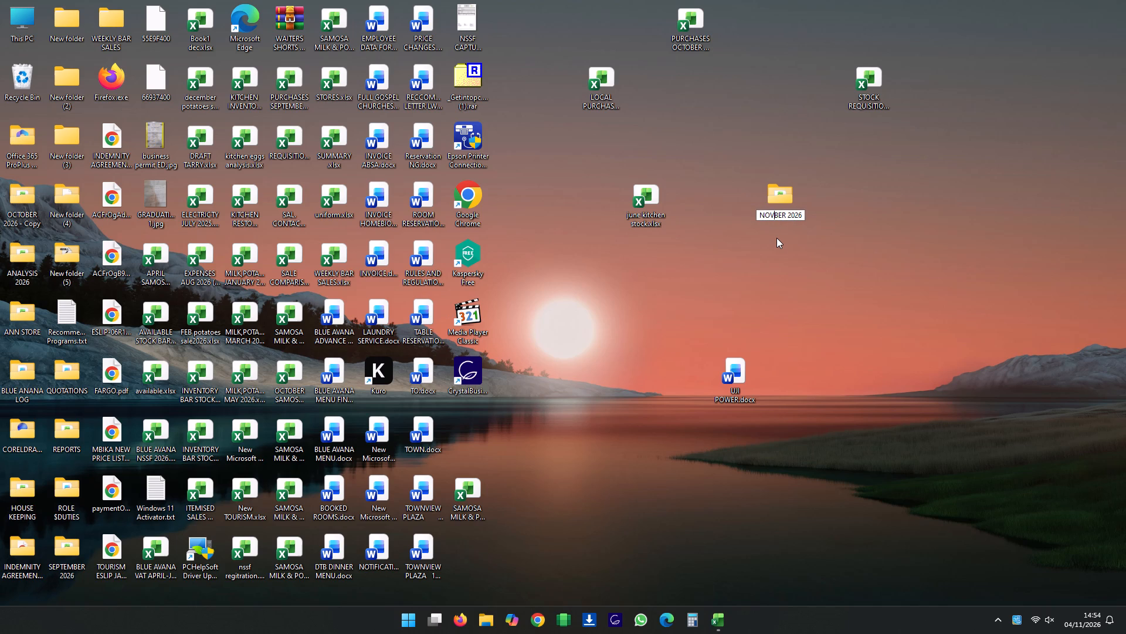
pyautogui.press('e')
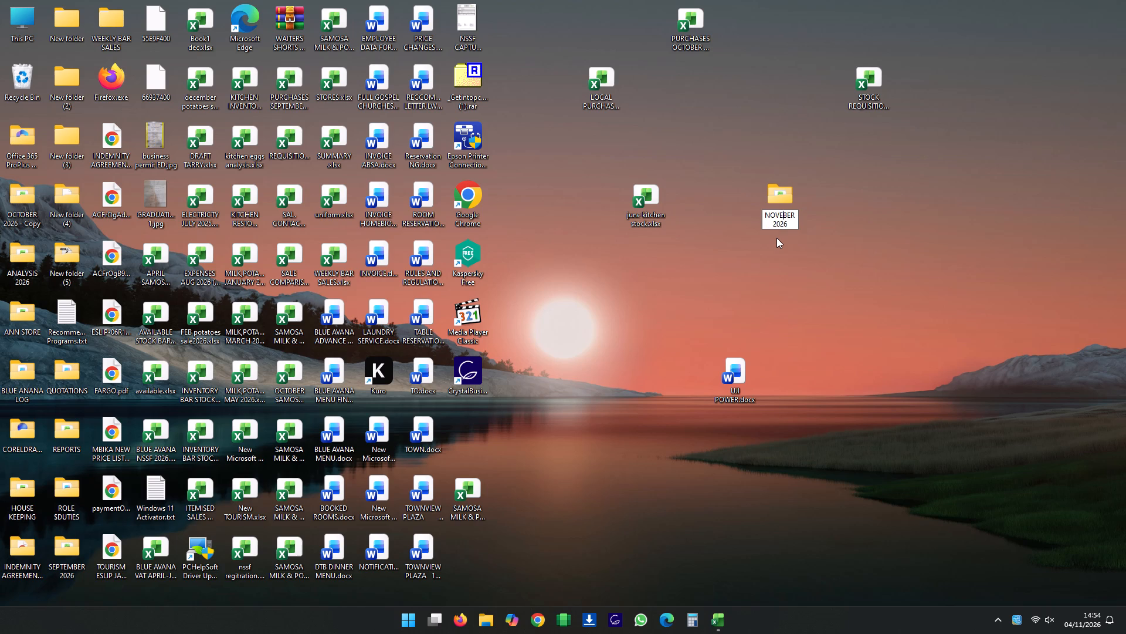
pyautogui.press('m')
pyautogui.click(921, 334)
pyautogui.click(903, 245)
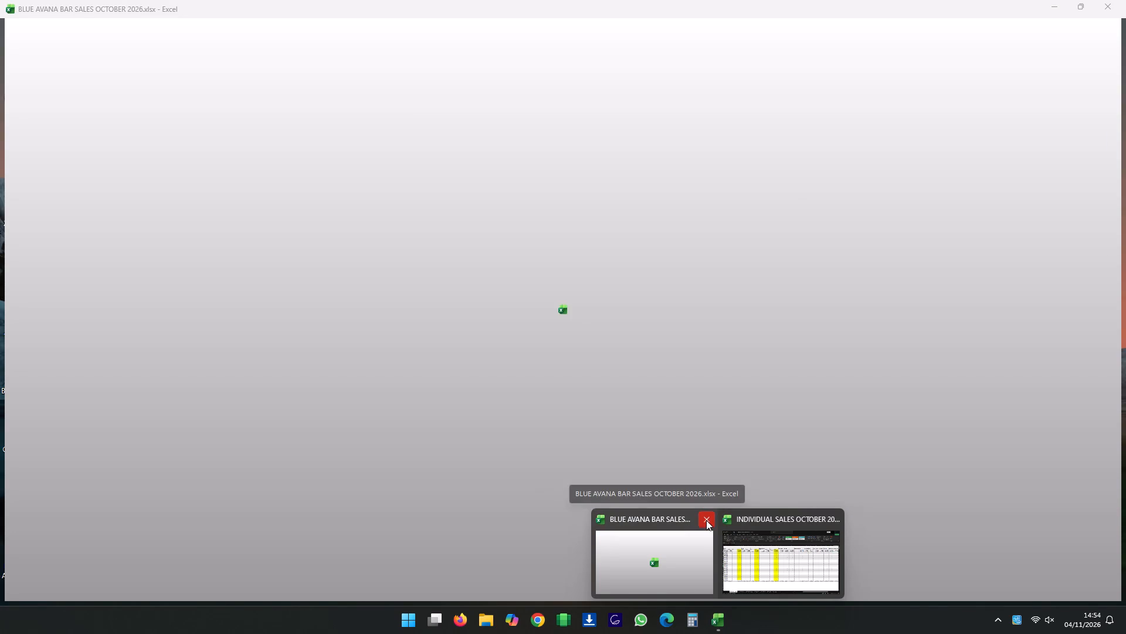
# Close the BLUE AVANA BAR SALES OCTOBER 2026 workbook and cancel the pending folder rename.
pyautogui.click(706, 520)
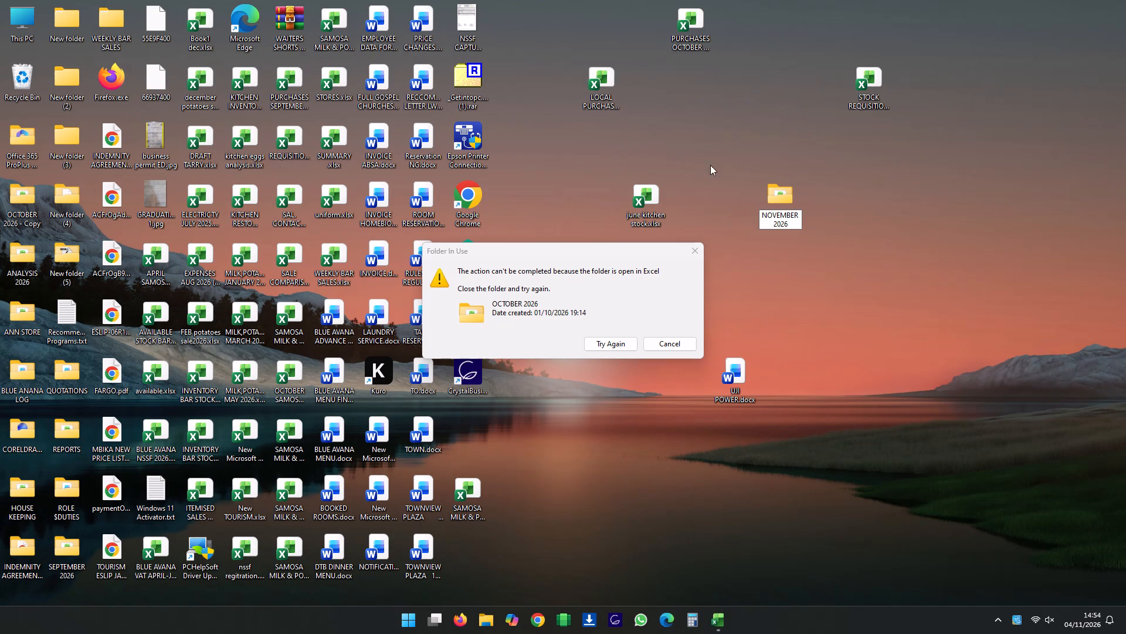
pyautogui.click(680, 347)
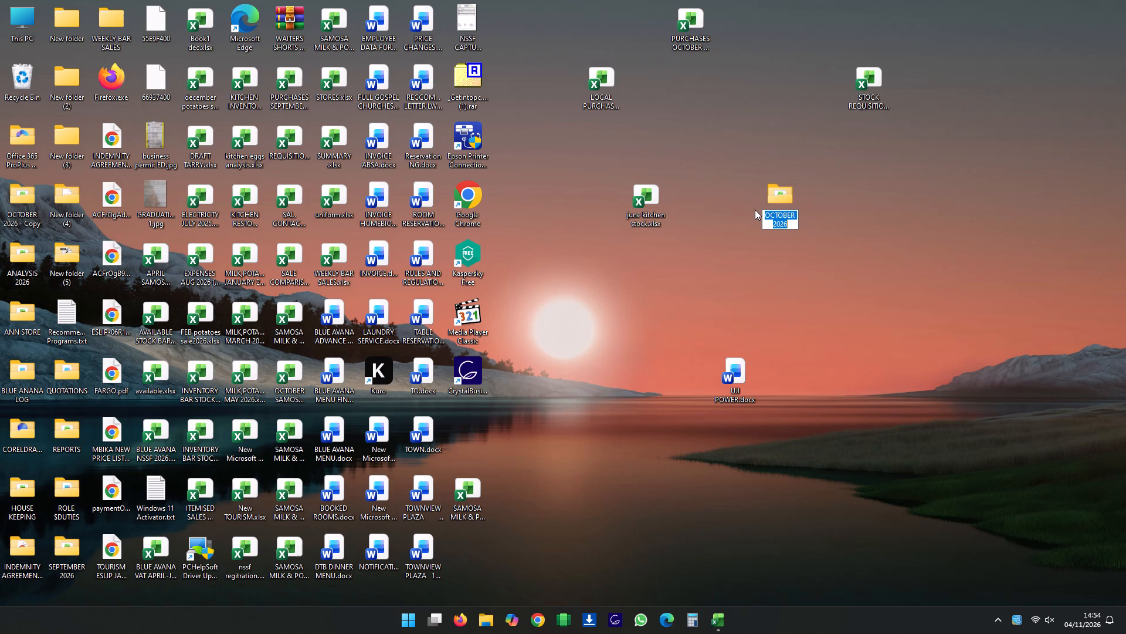
pyautogui.click(873, 214)
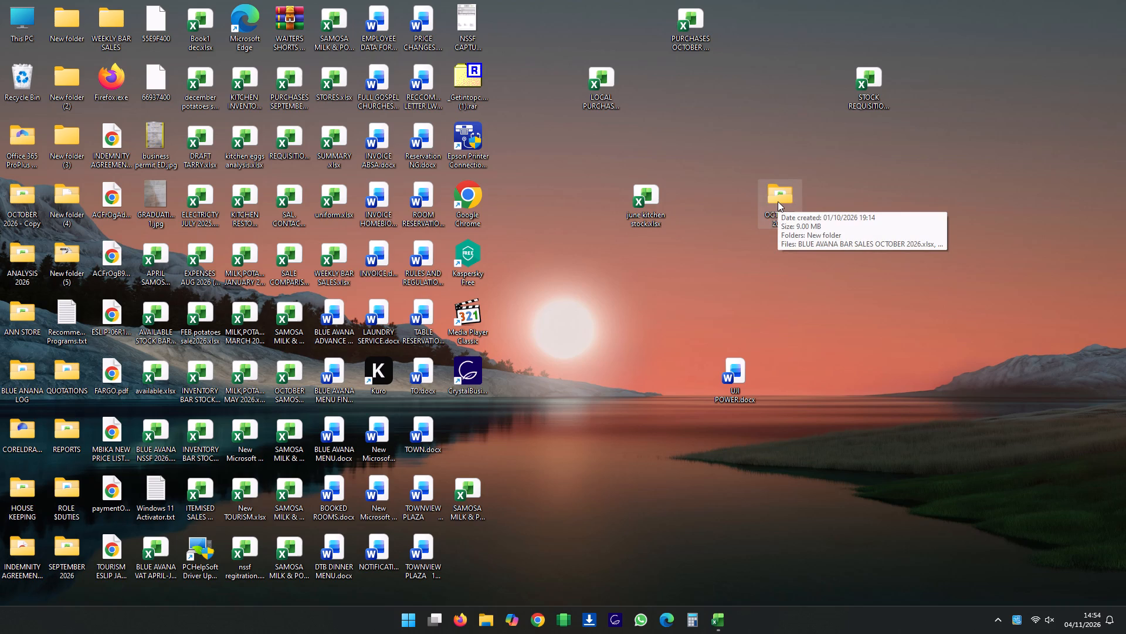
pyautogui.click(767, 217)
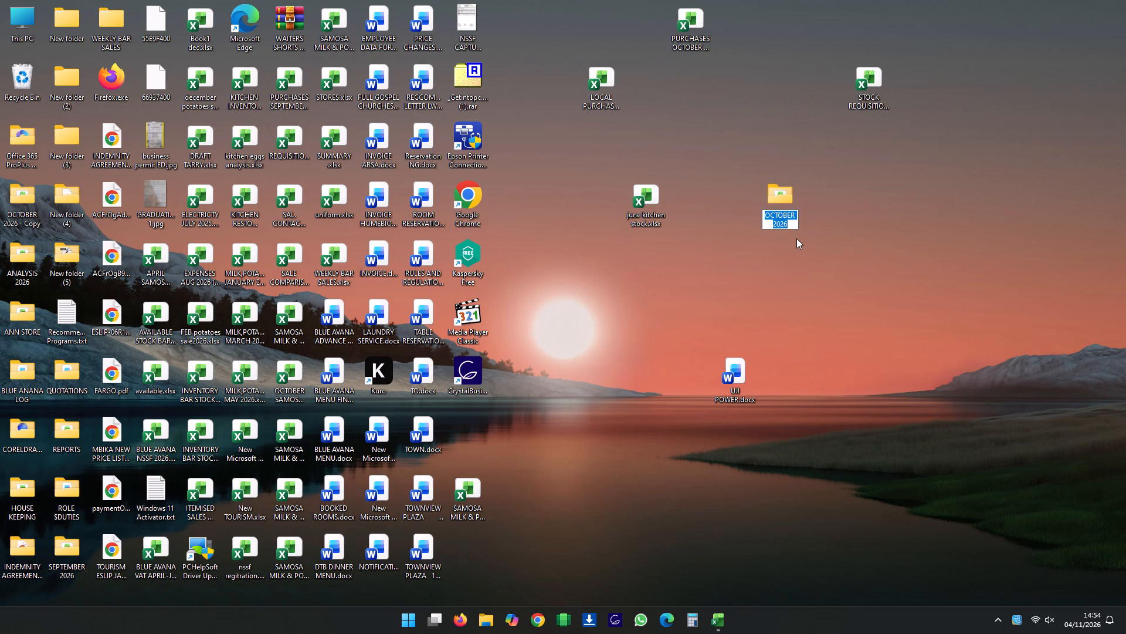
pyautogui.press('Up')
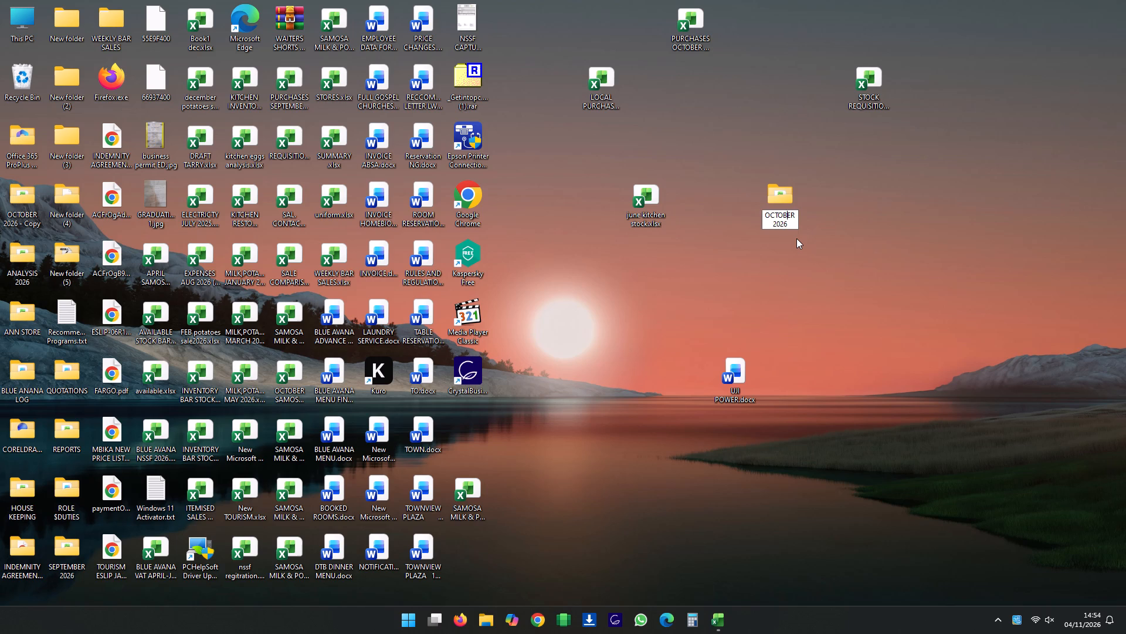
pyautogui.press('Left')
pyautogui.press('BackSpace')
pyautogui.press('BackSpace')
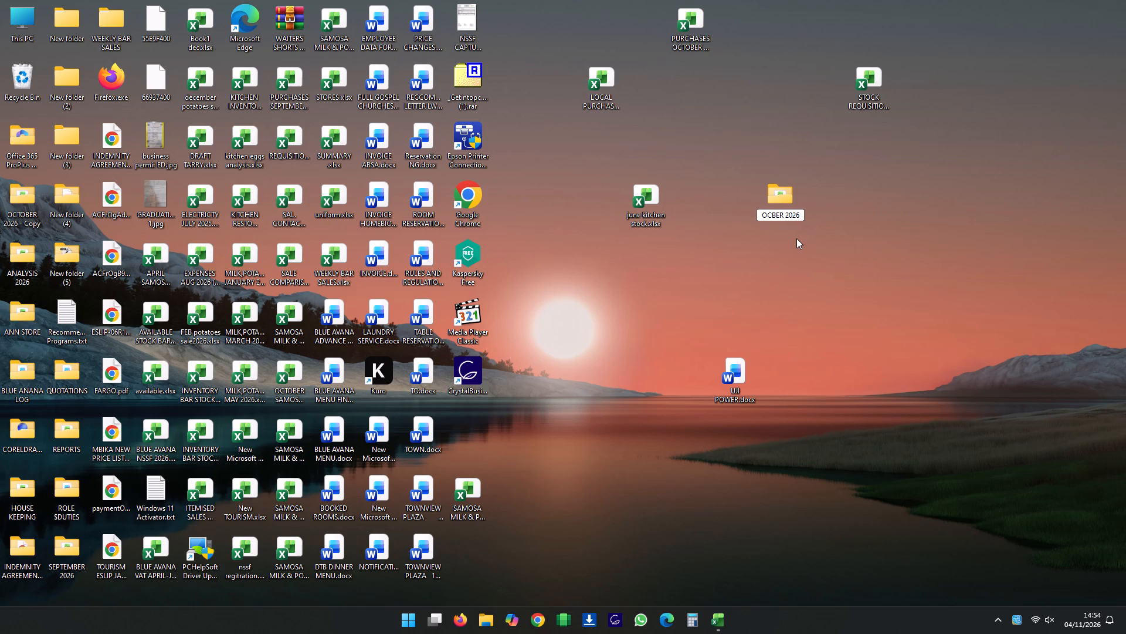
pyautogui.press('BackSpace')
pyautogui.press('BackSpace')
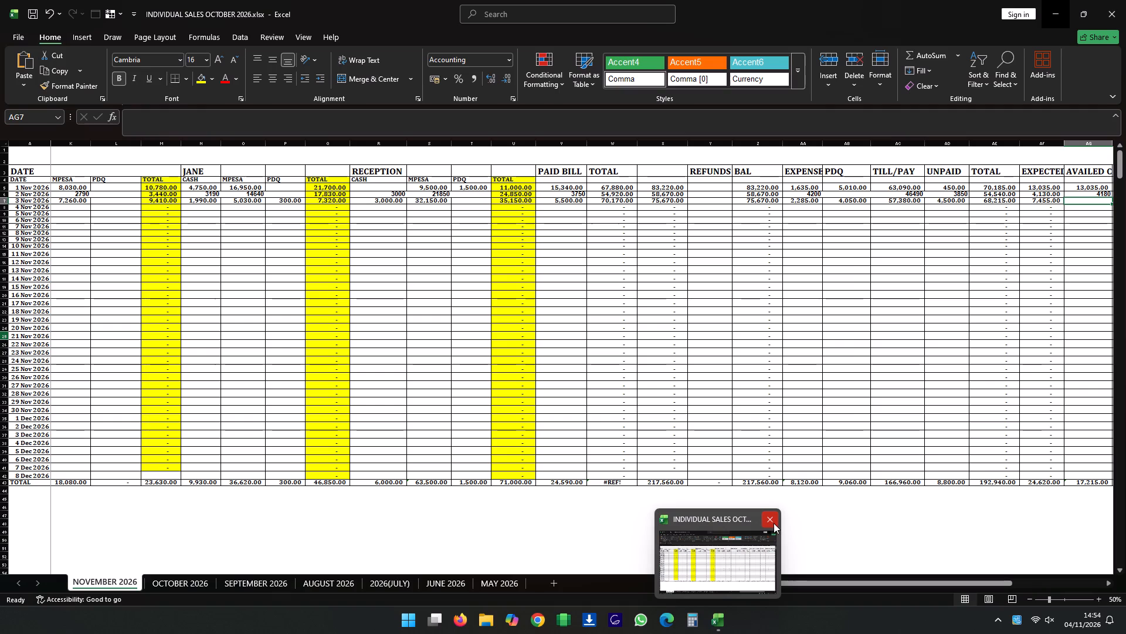
# Close the INDIVIDUAL SALES OCTOBER 2026 workbook, saving its changes, and cancel the pending folder rename.
pyautogui.click(774, 523)
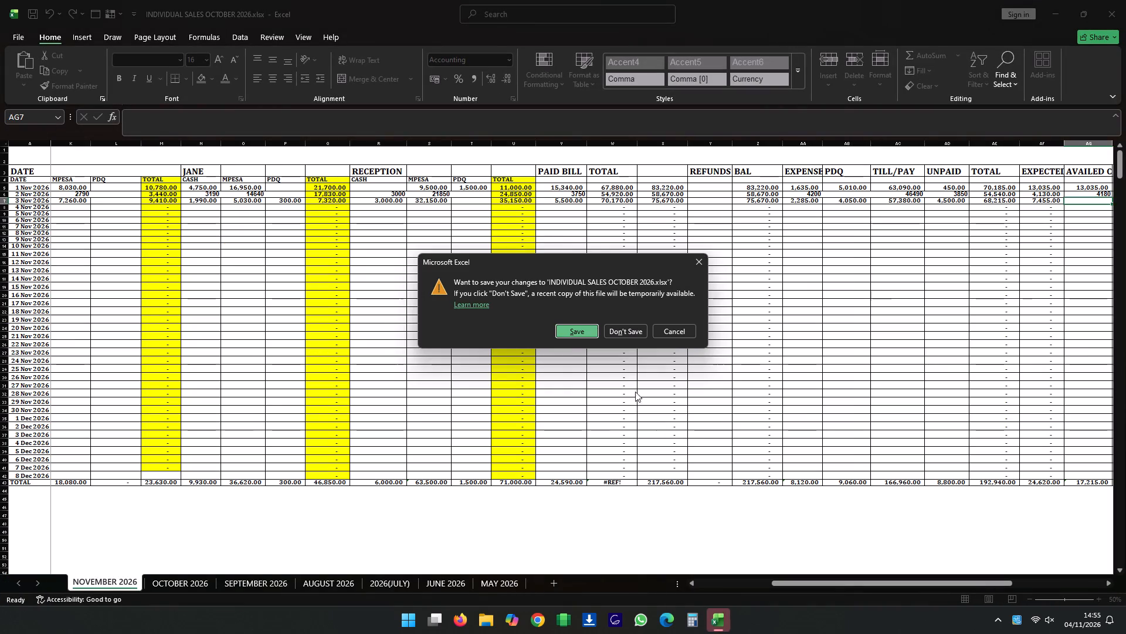
pyautogui.click(573, 332)
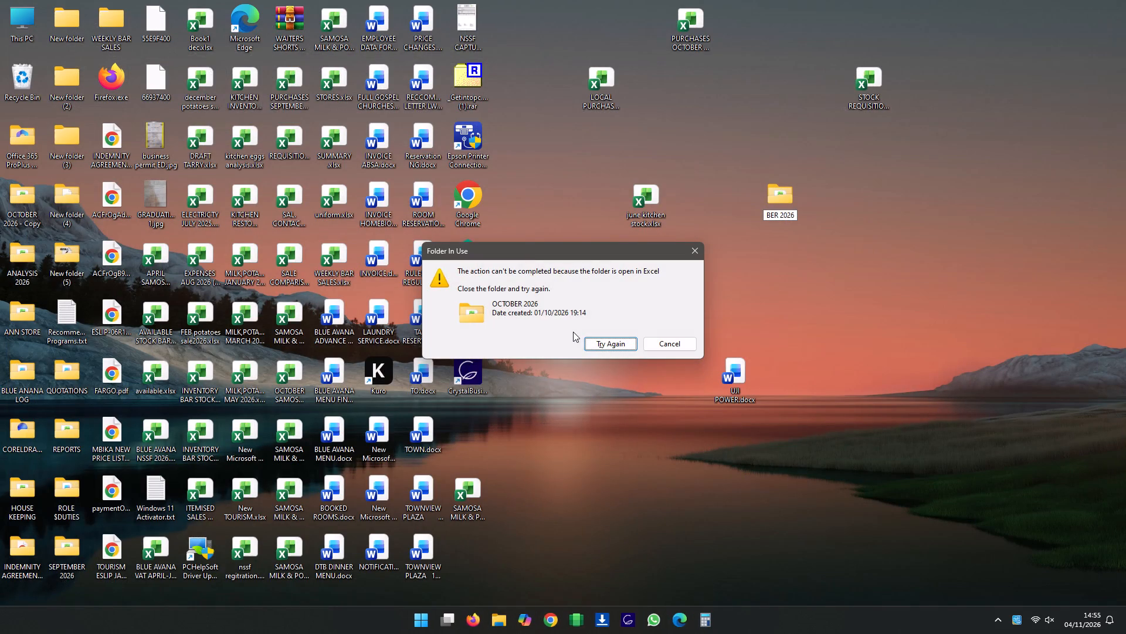
pyautogui.click(689, 349)
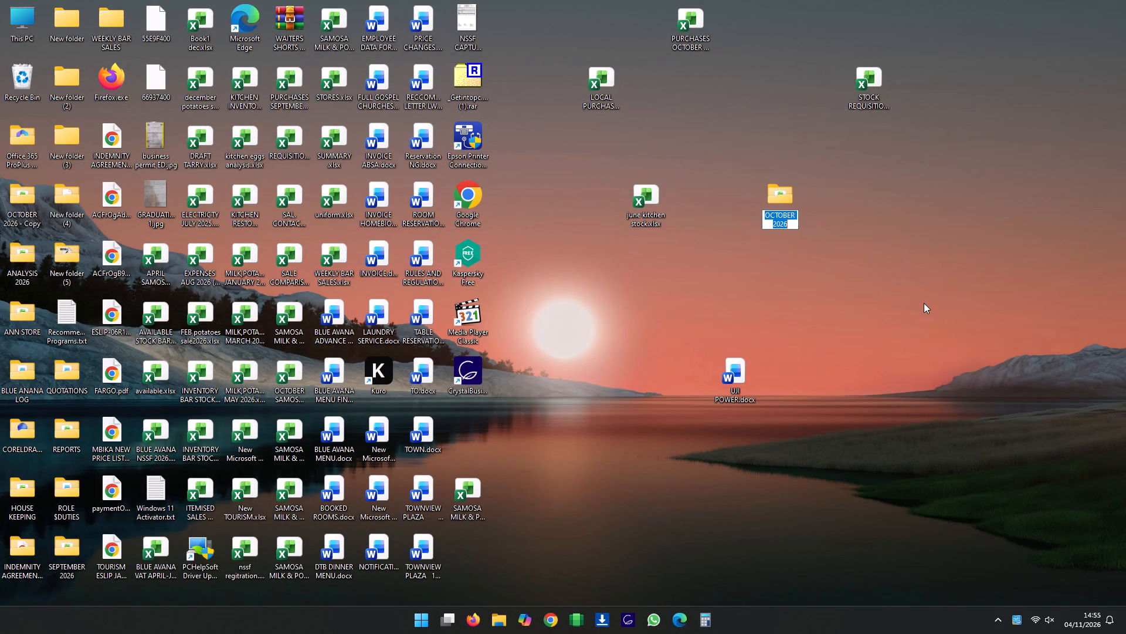
# Rename the original OCTOBER 2026 desktop folder to NOVEMBER 2026.
pyautogui.press('Up')
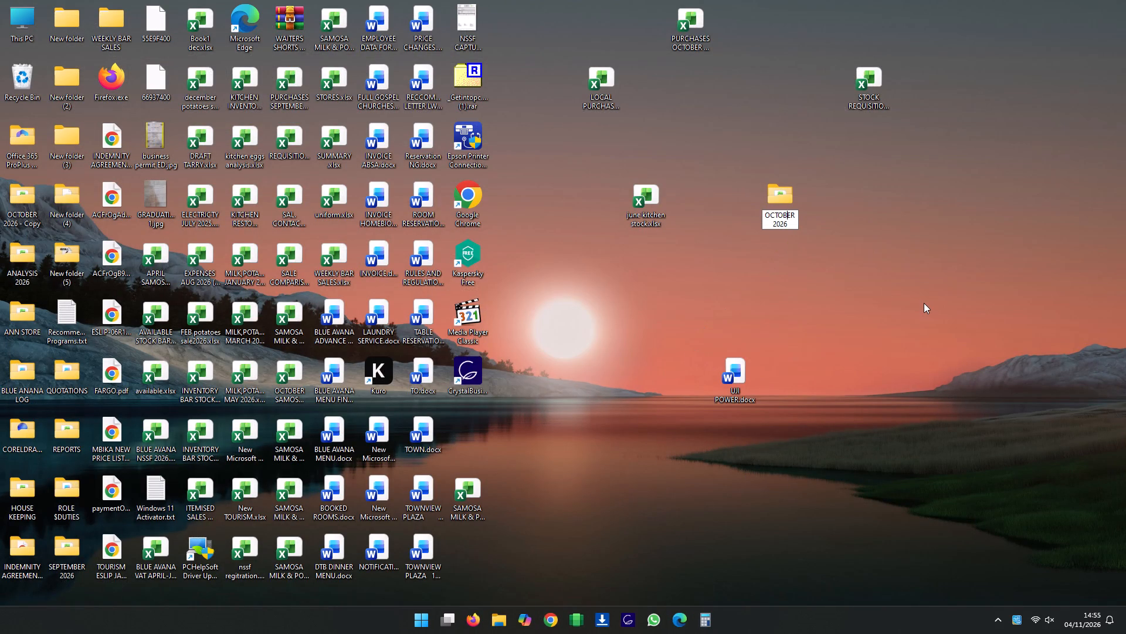
pyautogui.press('Left')
pyautogui.press('BackSpace')
pyautogui.press('BackSpace')
pyautogui.press('BackSpace')
pyautogui.press('BackSpace')
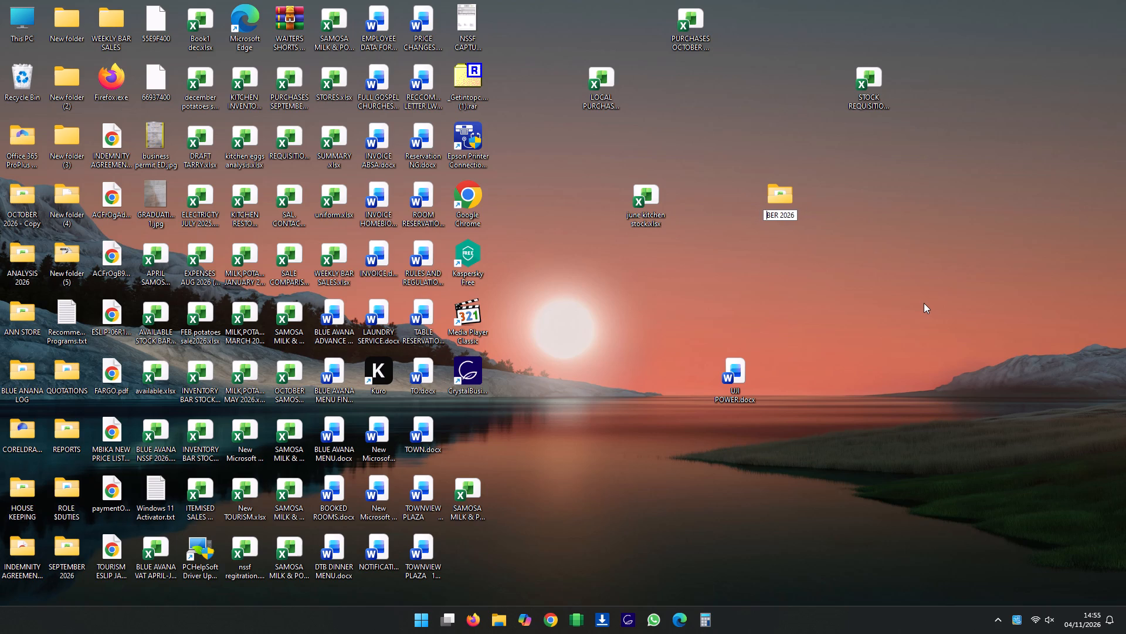
pyautogui.press('BackSpace')
pyautogui.write('NO')
pyautogui.press('v')
pyautogui.press('e')
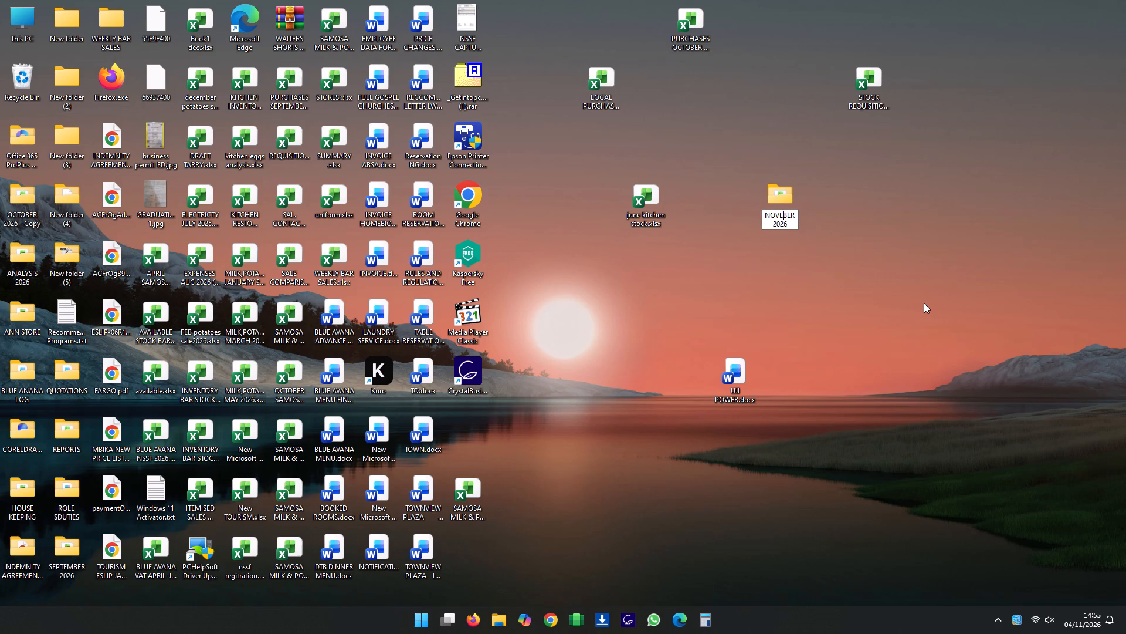
pyautogui.press('m')
pyautogui.click(932, 235)
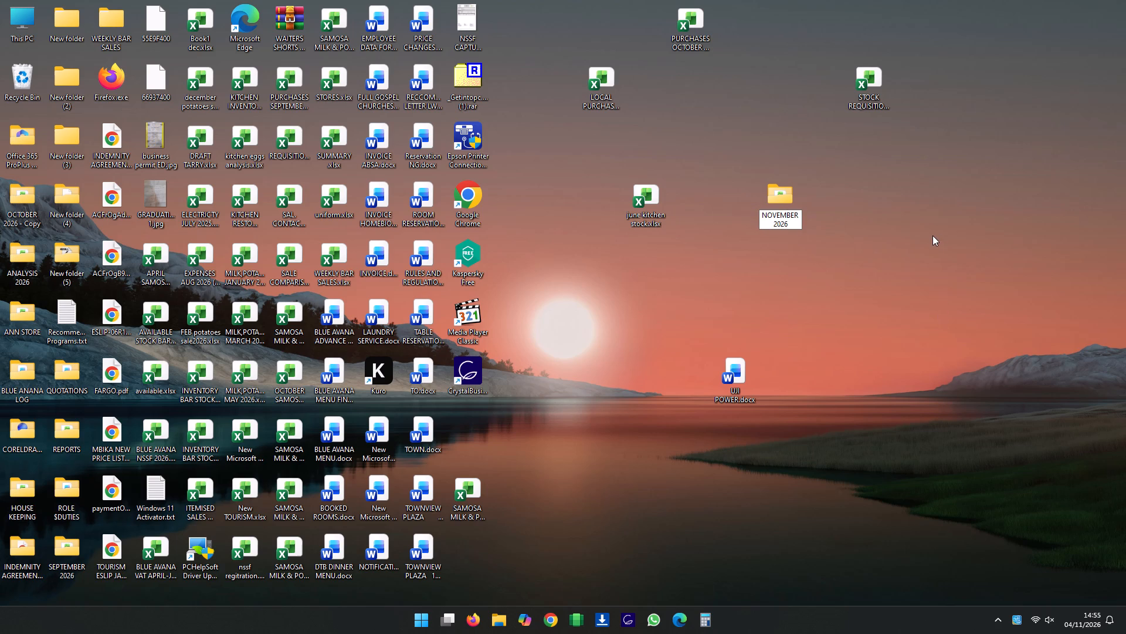
# In the NOVEMBER 2026 folder, rename the BLUE AVANA BAR SALES OCTOBER 2026 workbook to BLUE AVANA BAR SALES NOVEMBER 2026.
pyautogui.doubleClick(790, 213)
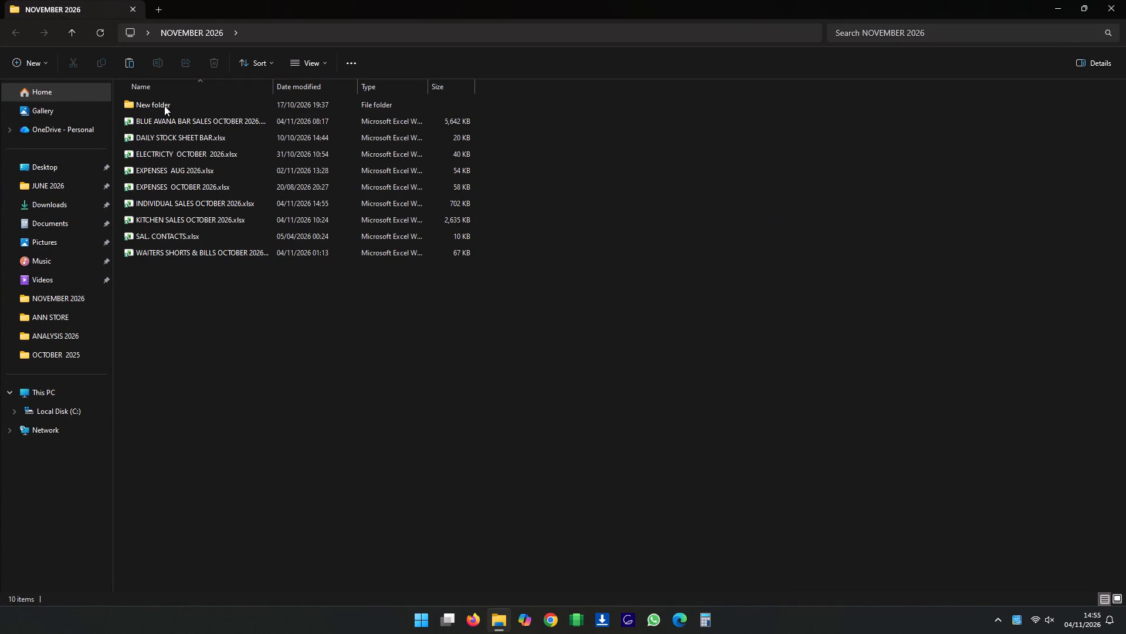
pyautogui.click(164, 123)
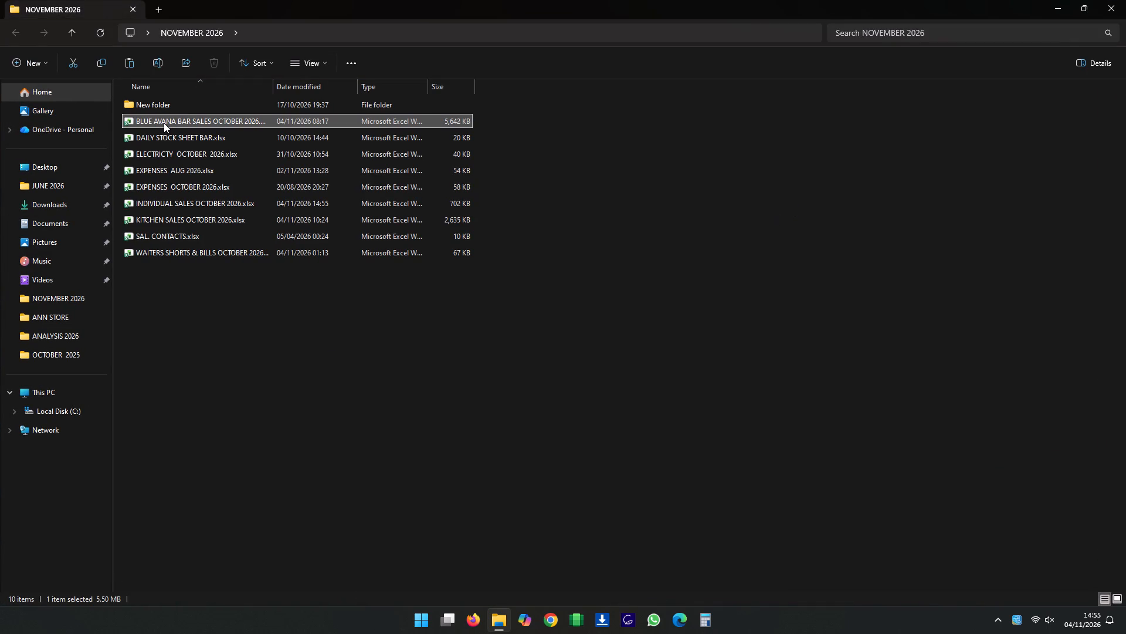
pyautogui.click(242, 118)
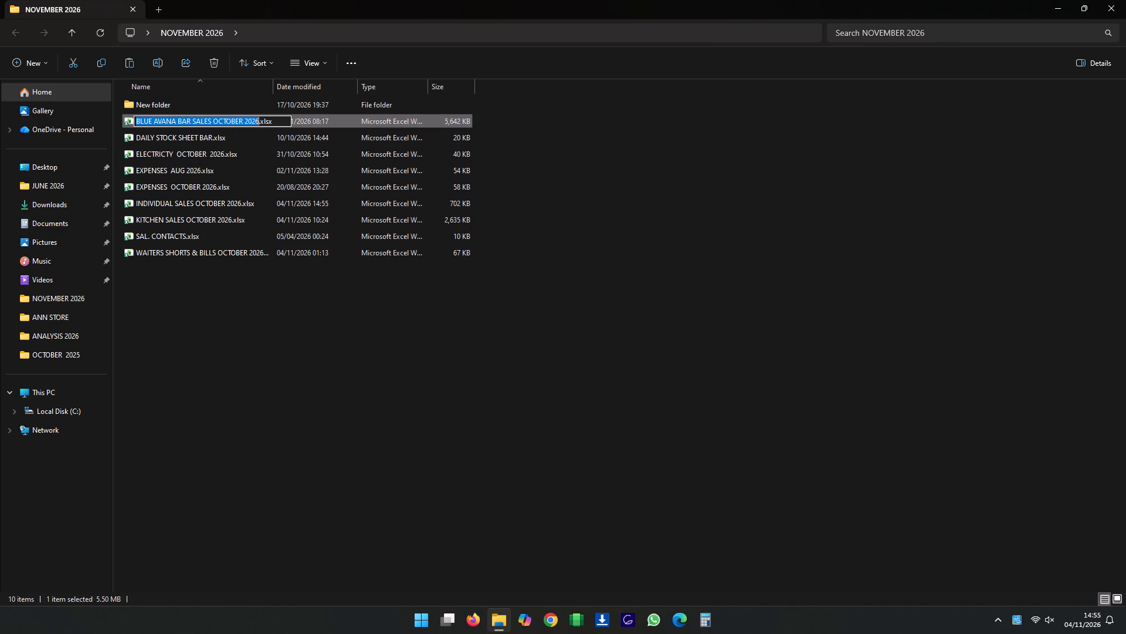
pyautogui.click(279, 122)
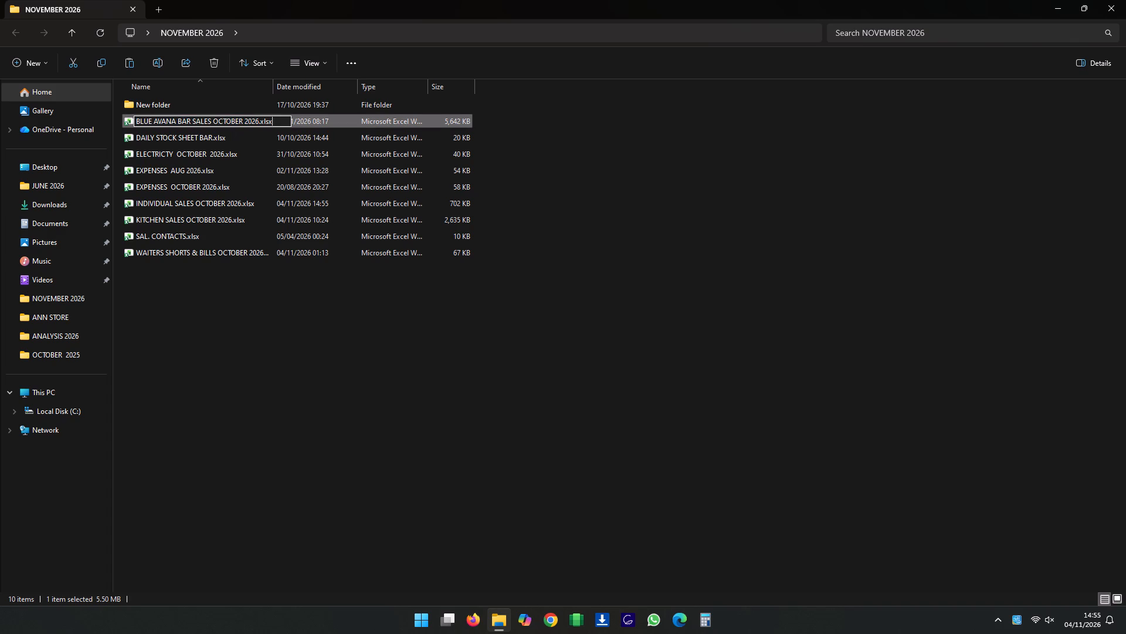
pyautogui.press('Left')
pyautogui.press('Left')
pyautogui.press('Left')
pyautogui.press('Left')
pyautogui.press('Left')
pyautogui.press('Left')
pyautogui.press('Left')
pyautogui.press('Left')
pyautogui.press('Left')
pyautogui.press('Left')
pyautogui.press('Left')
pyautogui.press('Left')
pyautogui.press('Left')
pyautogui.press('BackSpace')
pyautogui.press('BackSpace')
pyautogui.press('BackSpace')
pyautogui.press('BackSpace')
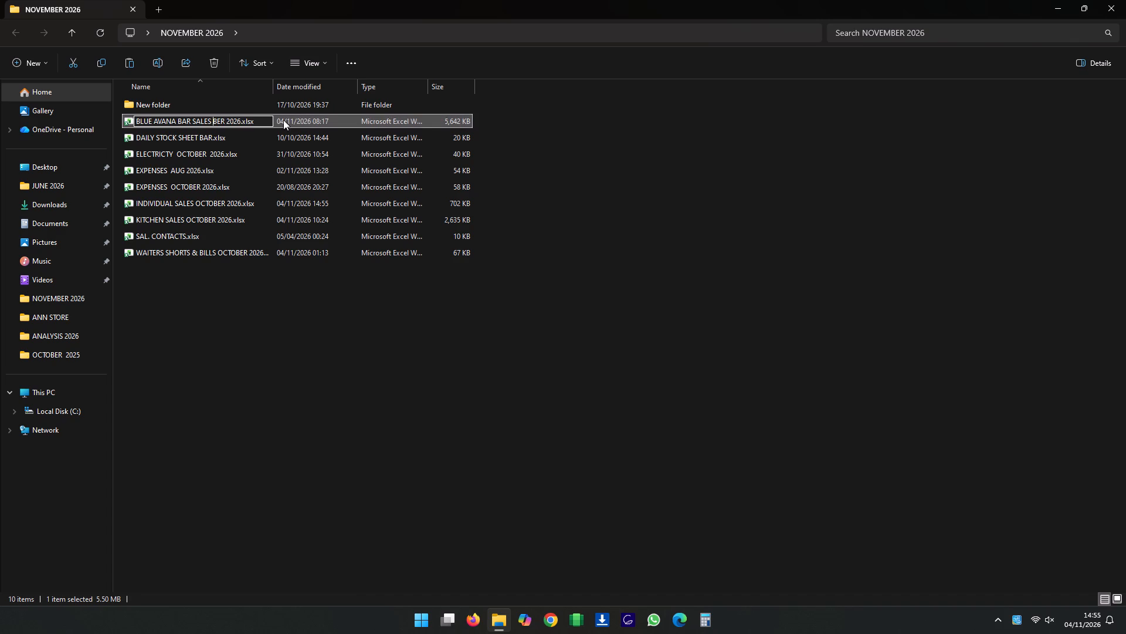
pyautogui.write('NOVE')
pyautogui.press('m')
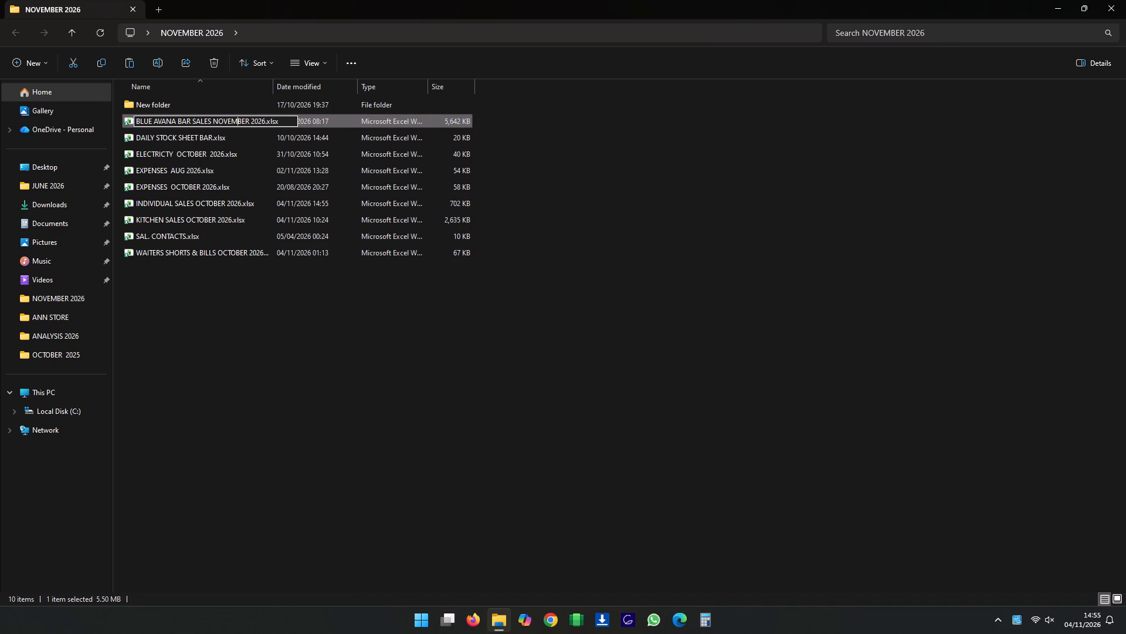
# Rename the ELECTRICTY OCTOBER 2026 workbook to ELECTRICTY NOVEMBER 2026.
pyautogui.click(201, 152)
pyautogui.click(201, 152)
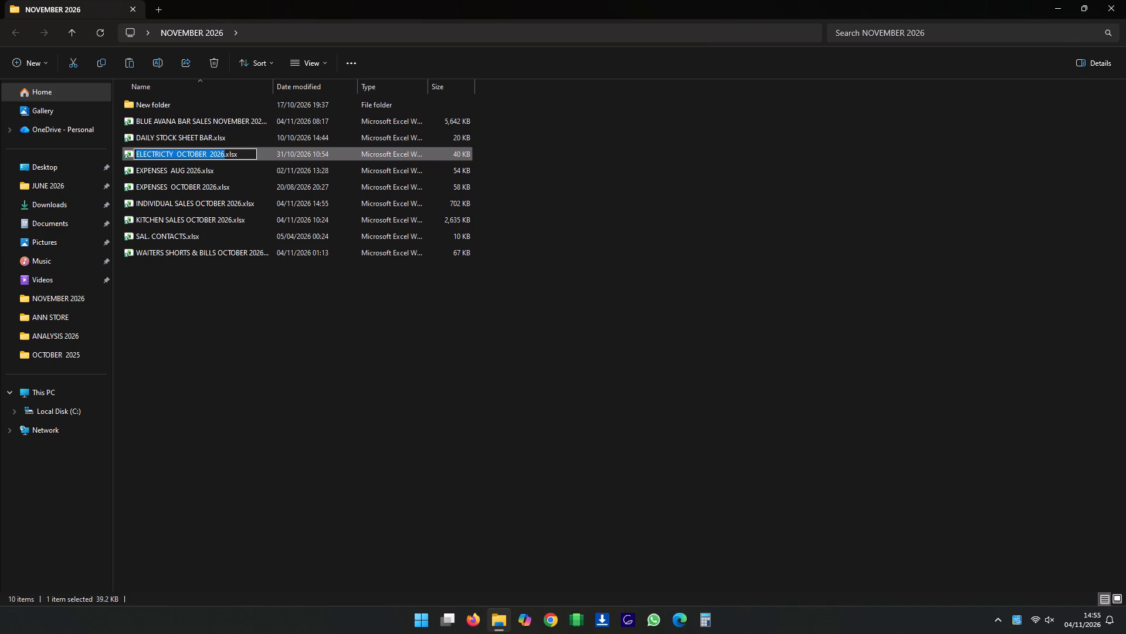
pyautogui.click(194, 156)
pyautogui.press('BackSpace')
pyautogui.press('BackSpace')
pyautogui.press('BackSpace')
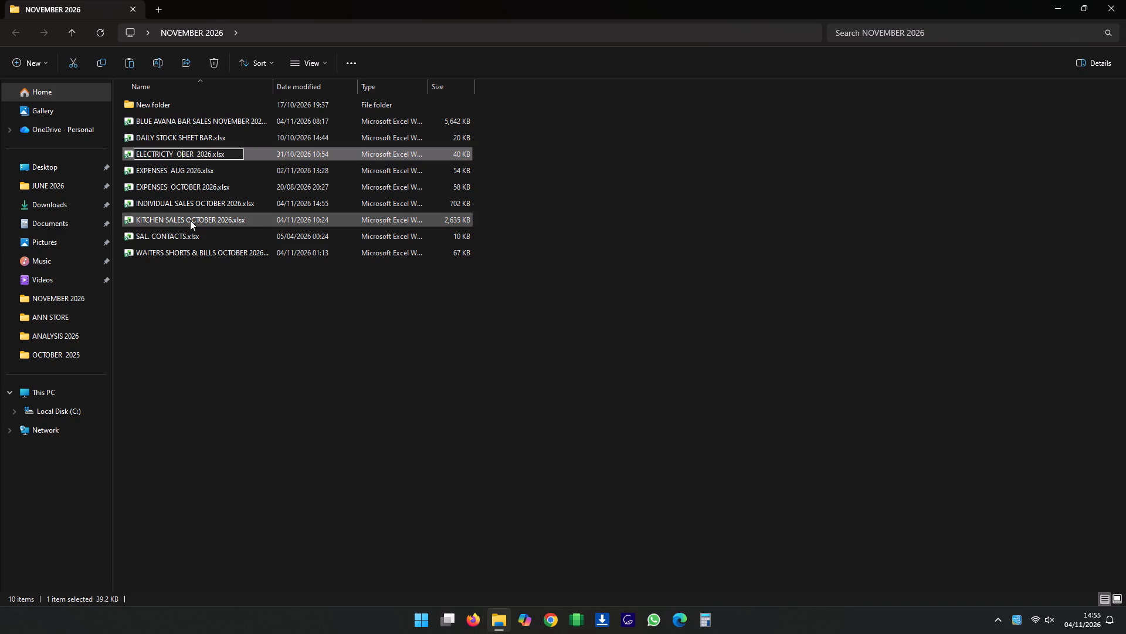
pyautogui.press('BackSpace')
pyautogui.write('NO')
pyautogui.write('VE')
pyautogui.press('m')
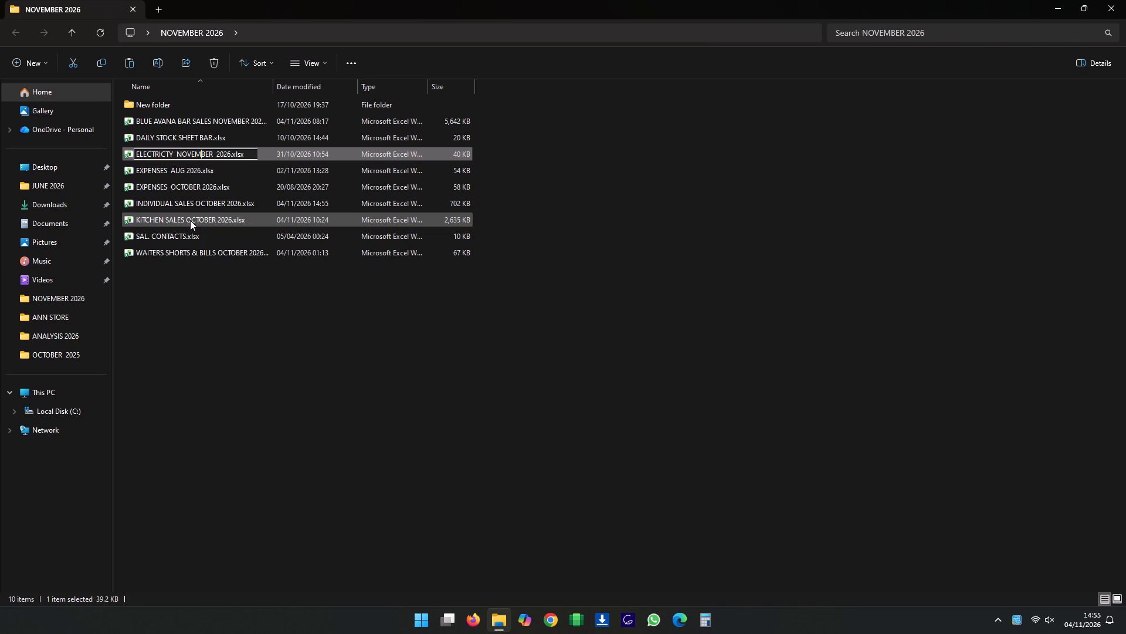
# Rename the EXPENSES AUG 2026 workbook to EXPENSES NOVEMBER 2026.
pyautogui.click(182, 170)
pyautogui.click(182, 170)
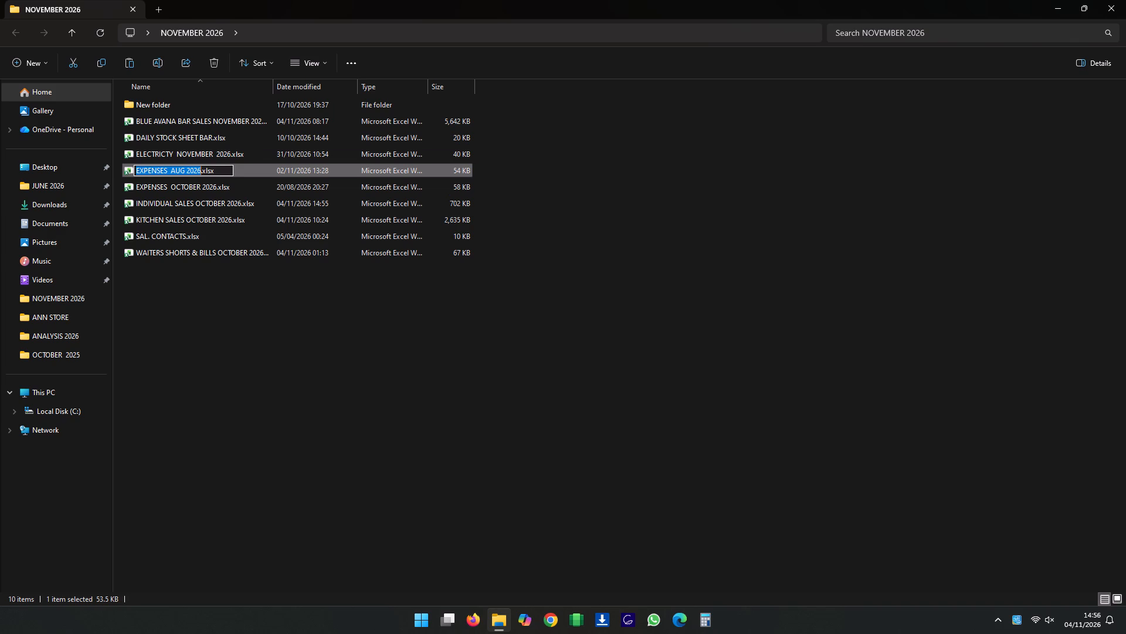
pyautogui.click(182, 170)
pyautogui.press('BackSpace')
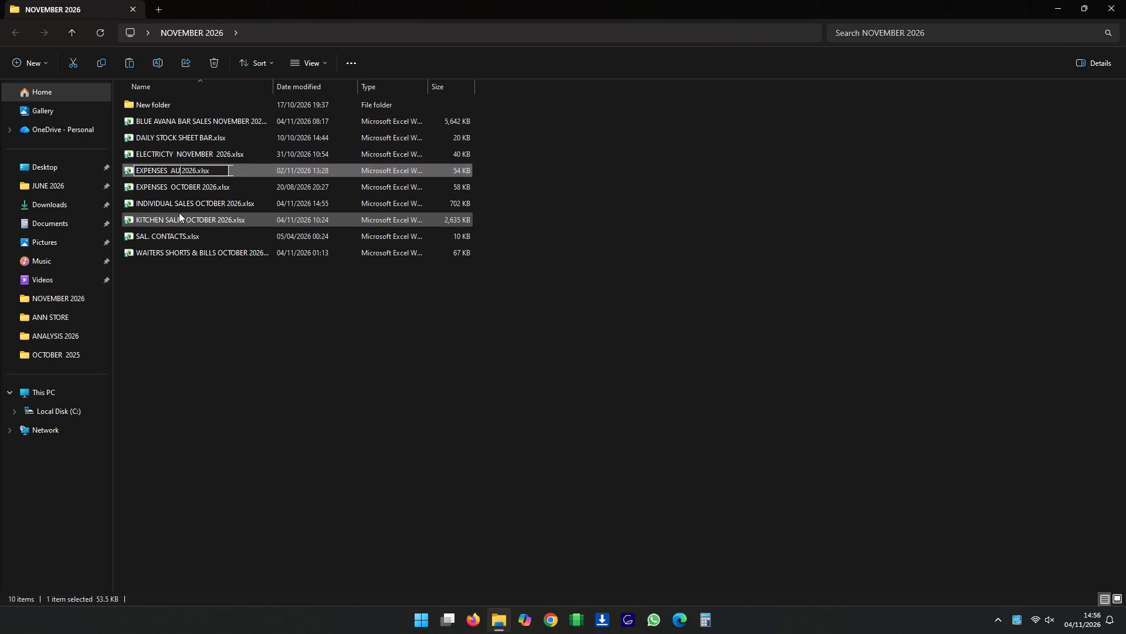
pyautogui.press('BackSpace')
pyautogui.press('BackSpace')
pyautogui.write('NOVE')
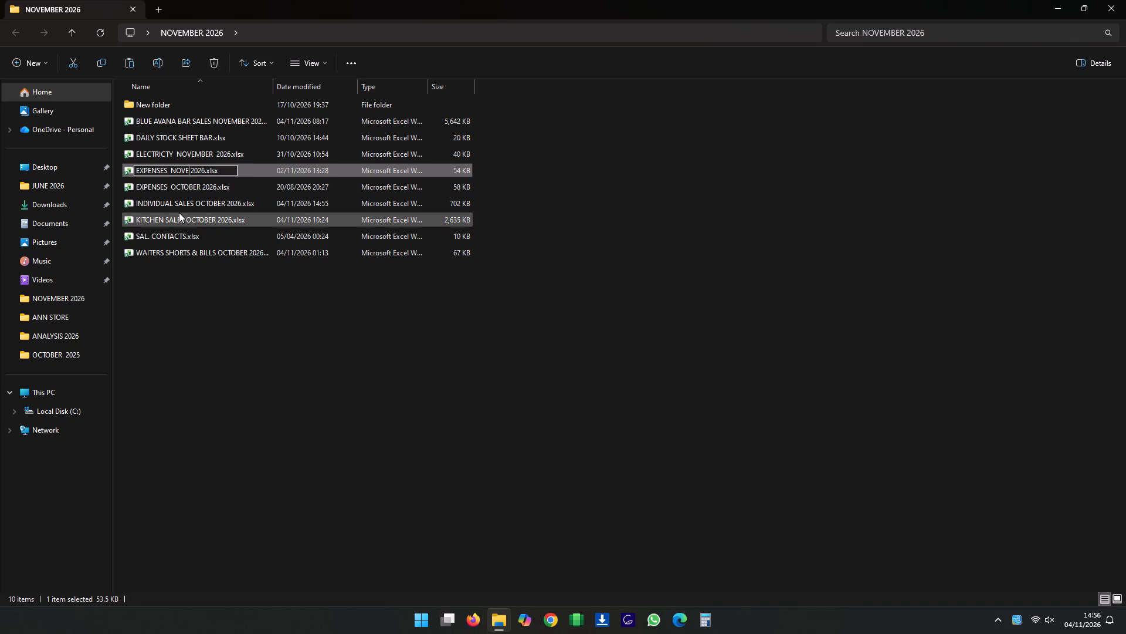
pyautogui.write('MBER')
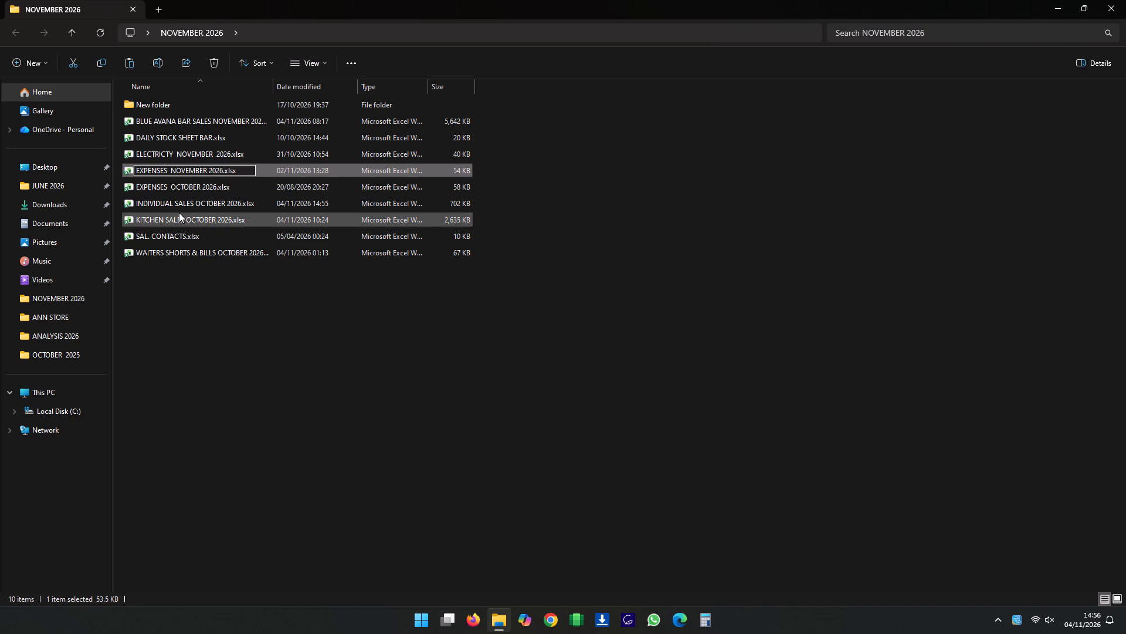
pyautogui.click(196, 181)
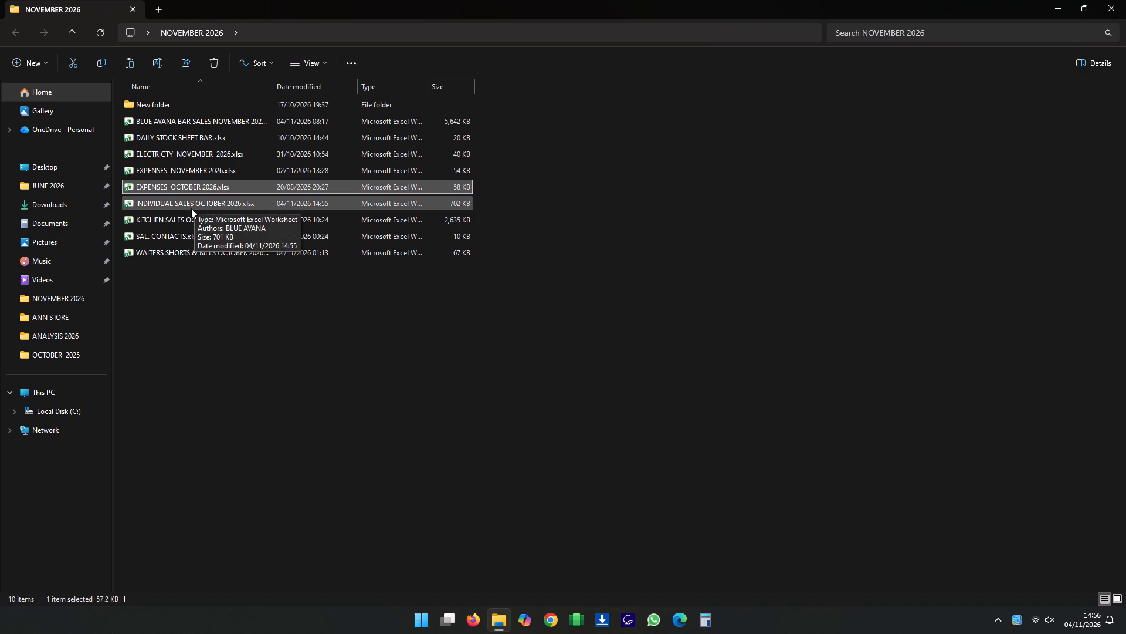
# Rename the INDIVIDUAL SALES OCTOBER 2026 workbook to INDIVIDUAL SALES NOVEMBER 2026.
pyautogui.click(191, 208)
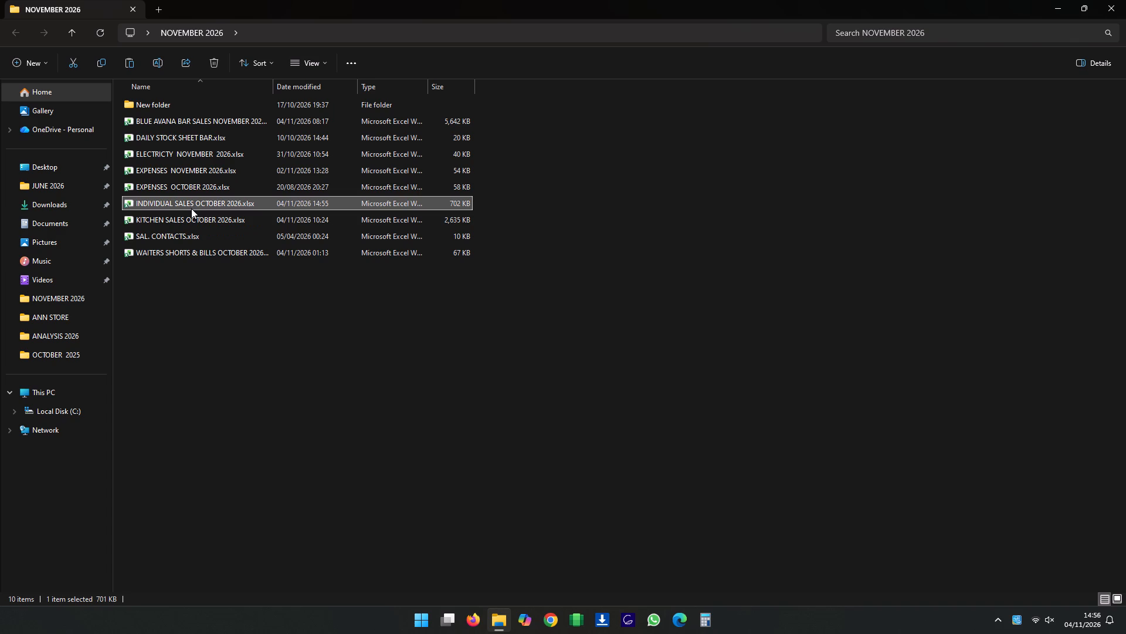
pyautogui.click(190, 205)
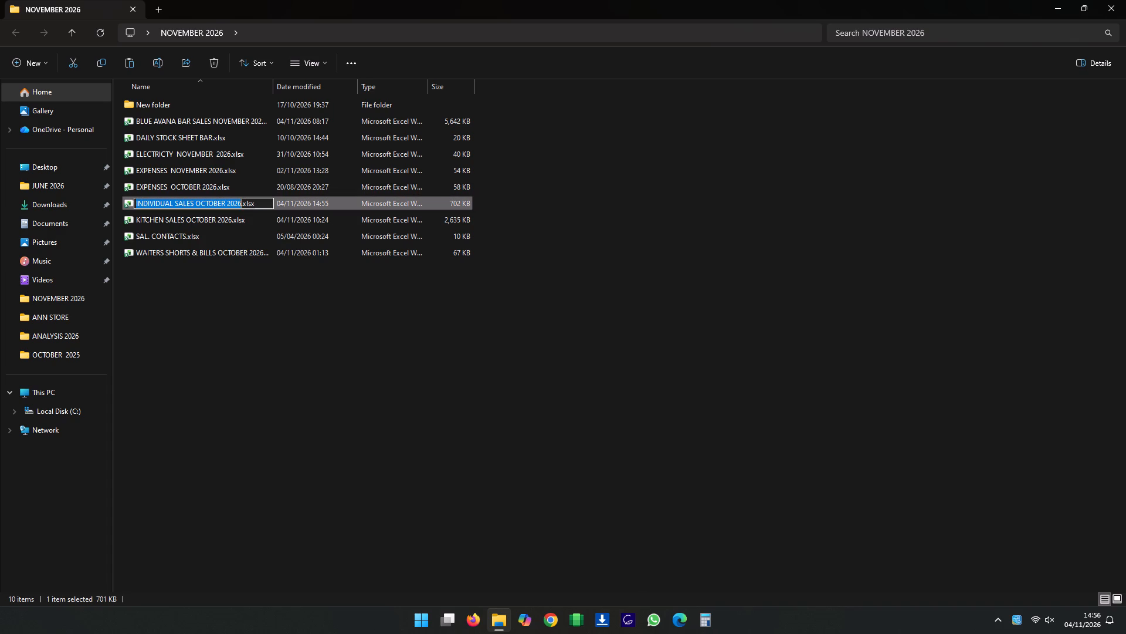
pyautogui.click(213, 206)
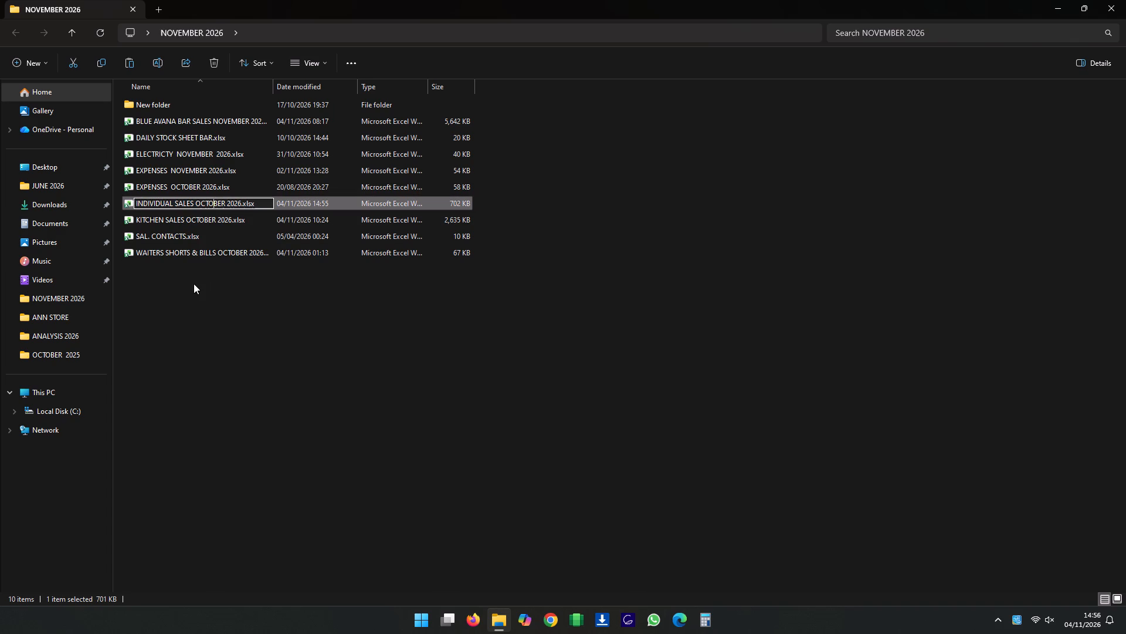
pyautogui.press('BackSpace')
pyautogui.press('BackSpace')
pyautogui.press('BackSpace')
pyautogui.press('BackSpace')
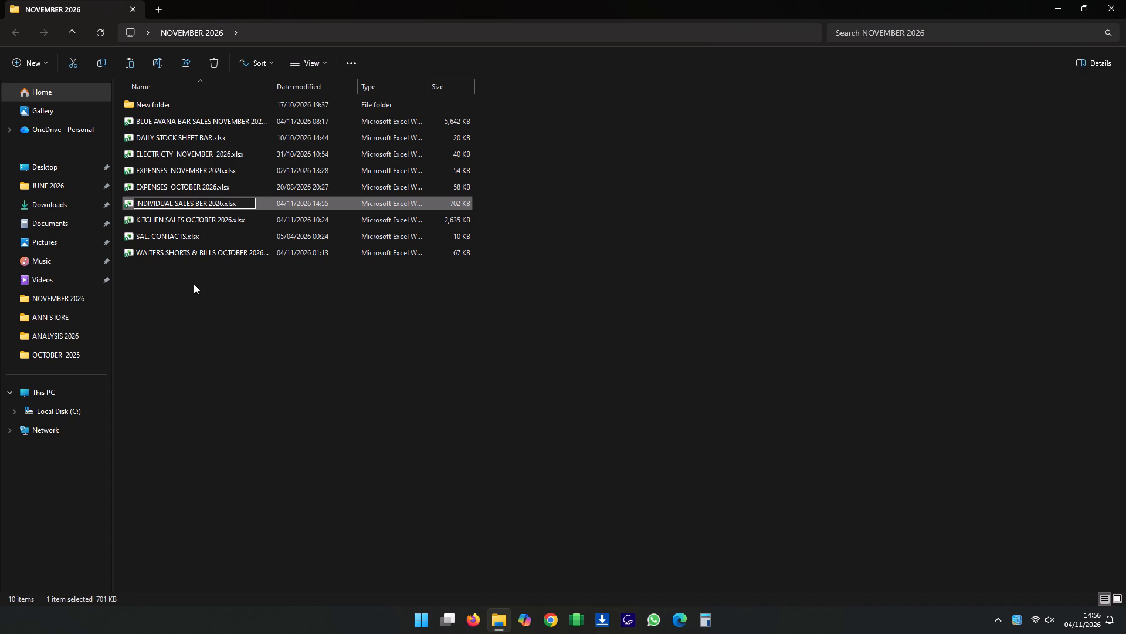
pyautogui.write('NOVE')
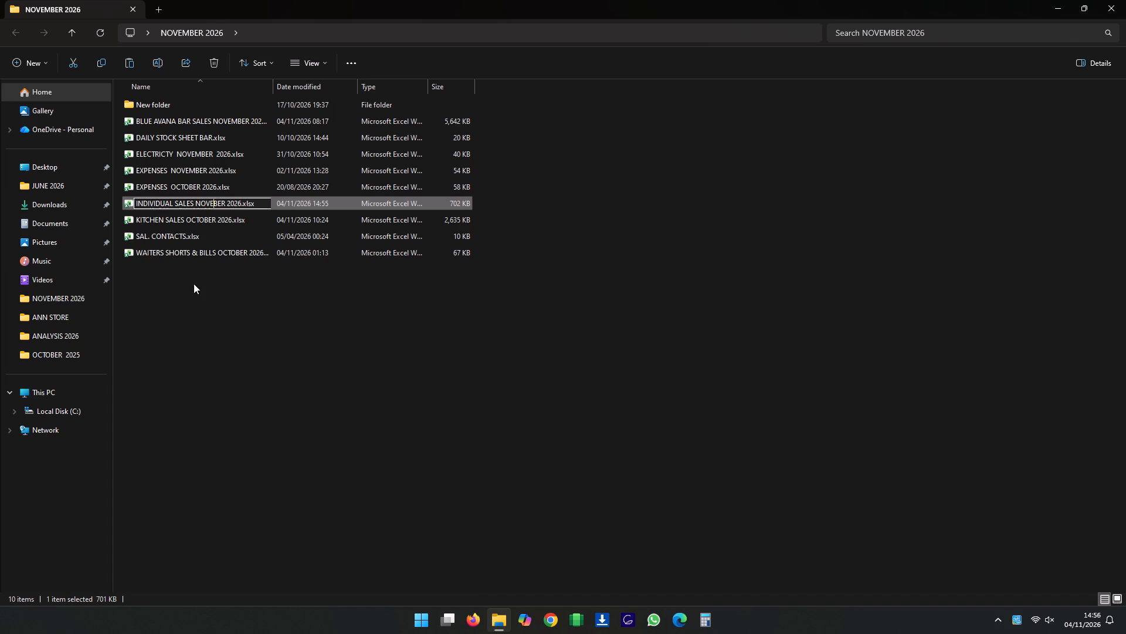
pyautogui.press('m')
# Rename the KITCHEN SALES OCTOBER 2026 workbook to KITCHEN SALES NOVEMBER 2026.
pyautogui.click(188, 221)
pyautogui.click(188, 221)
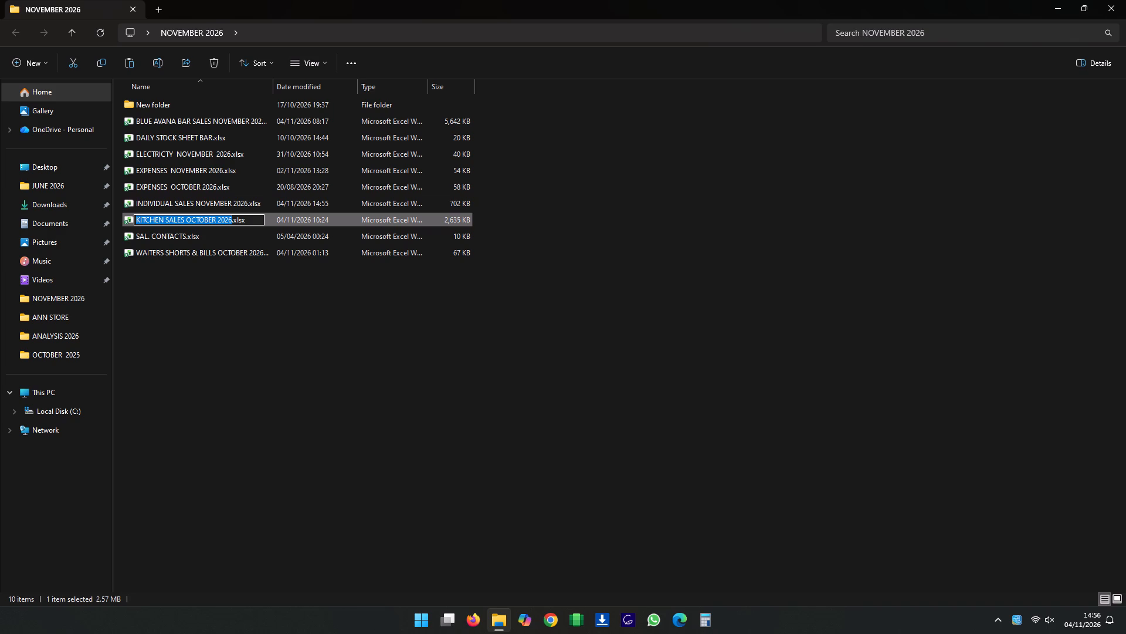
pyautogui.click(202, 219)
pyautogui.press('BackSpace')
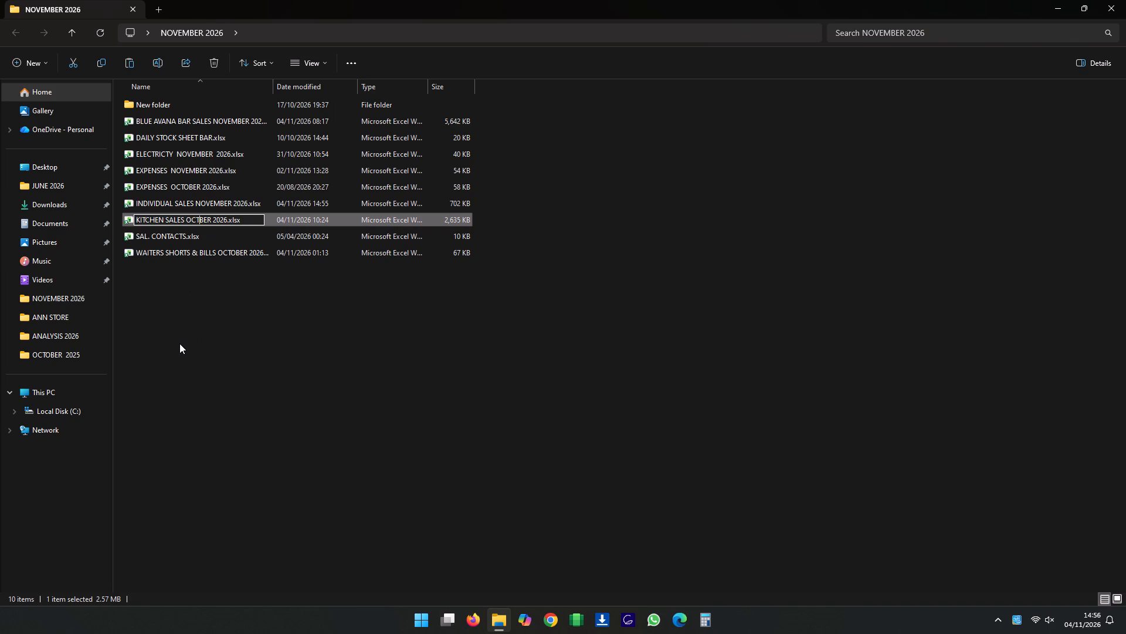
pyautogui.press('BackSpace')
pyautogui.press('BackSpace')
pyautogui.press('BackSpace')
pyautogui.write('NOVE')
pyautogui.press('m')
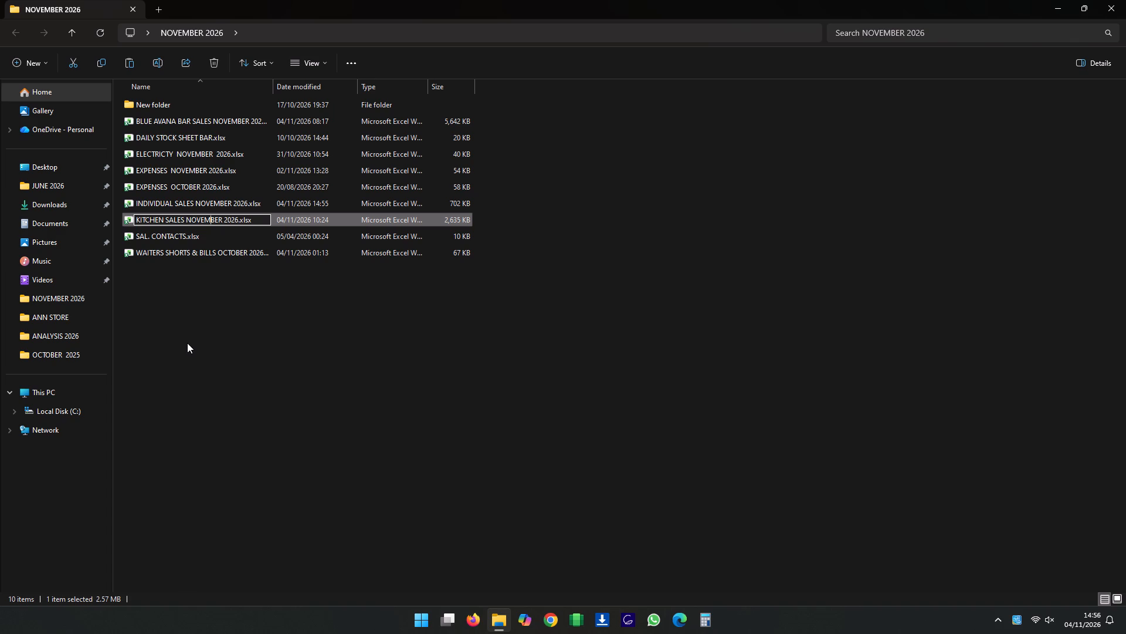
# Rename the WAITERS SHORTS & BILLS OCTOBER 2026 workbook to WAITERS SHORTS & BILLS NOVEMBER 2026.
pyautogui.click(217, 254)
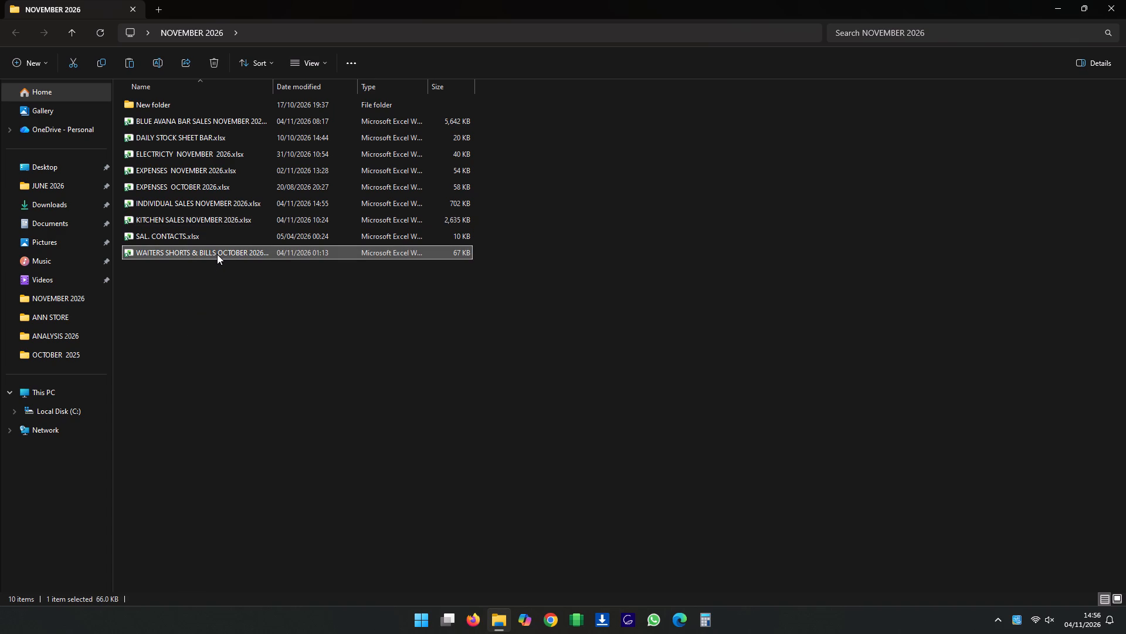
pyautogui.click(217, 254)
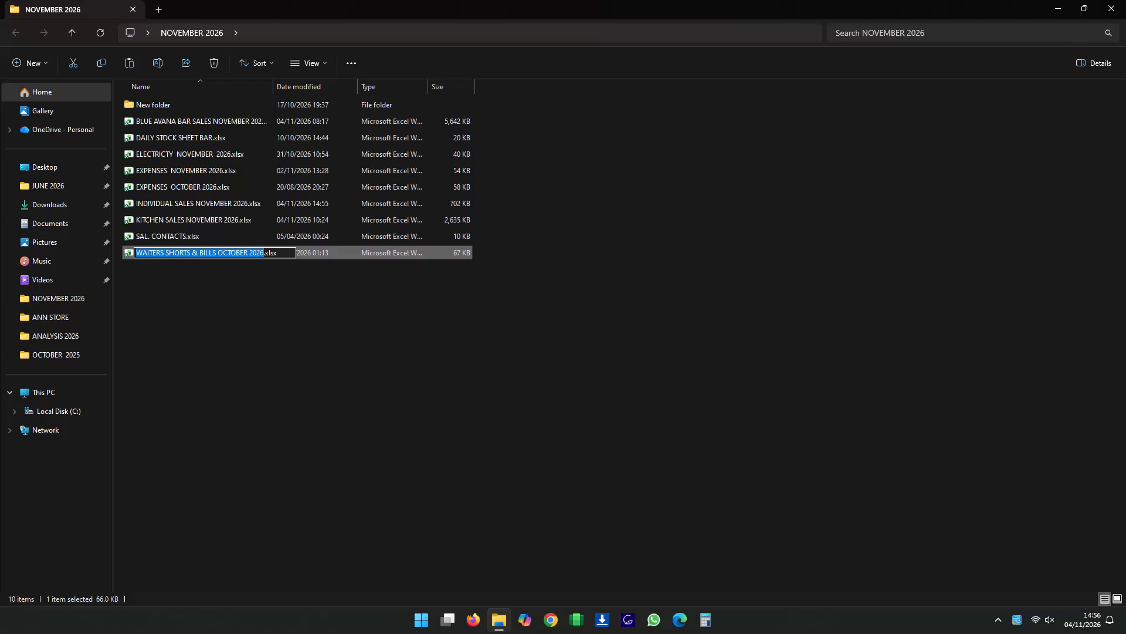
pyautogui.click(235, 250)
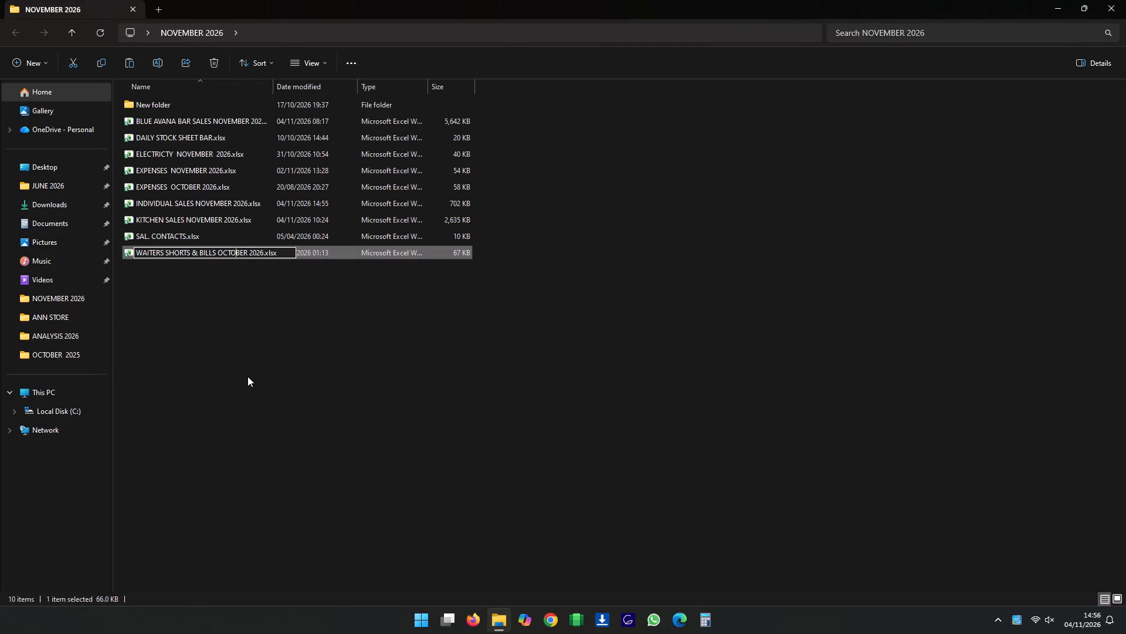
pyautogui.press('BackSpace')
pyautogui.press('BackSpace')
pyautogui.press('BackSpace')
pyautogui.press('BackSpace')
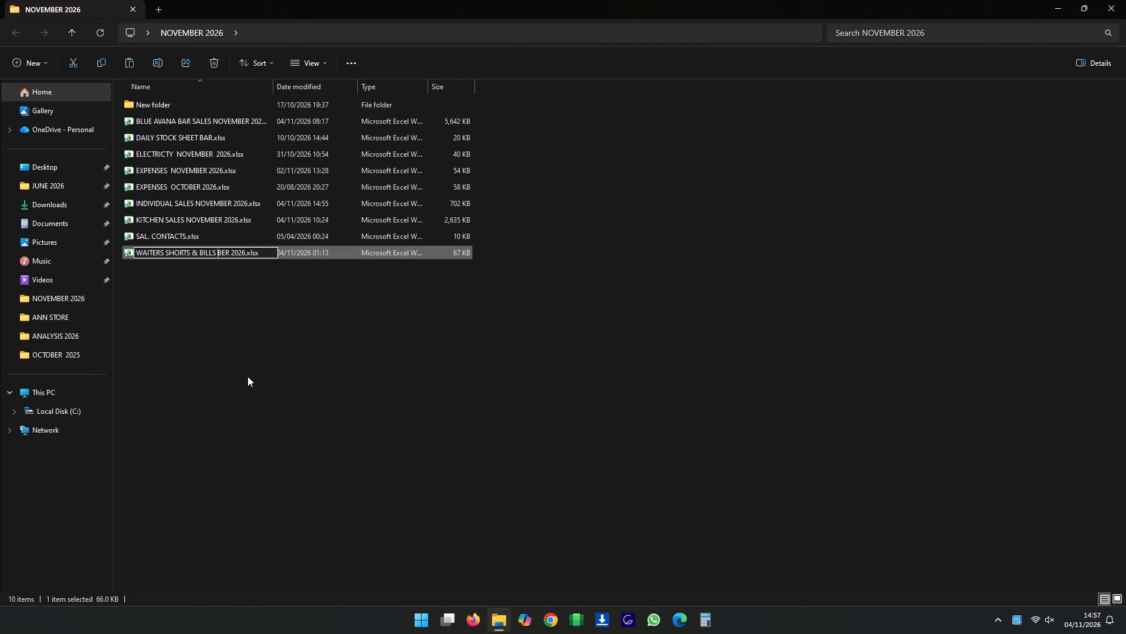
pyautogui.write('NOVE')
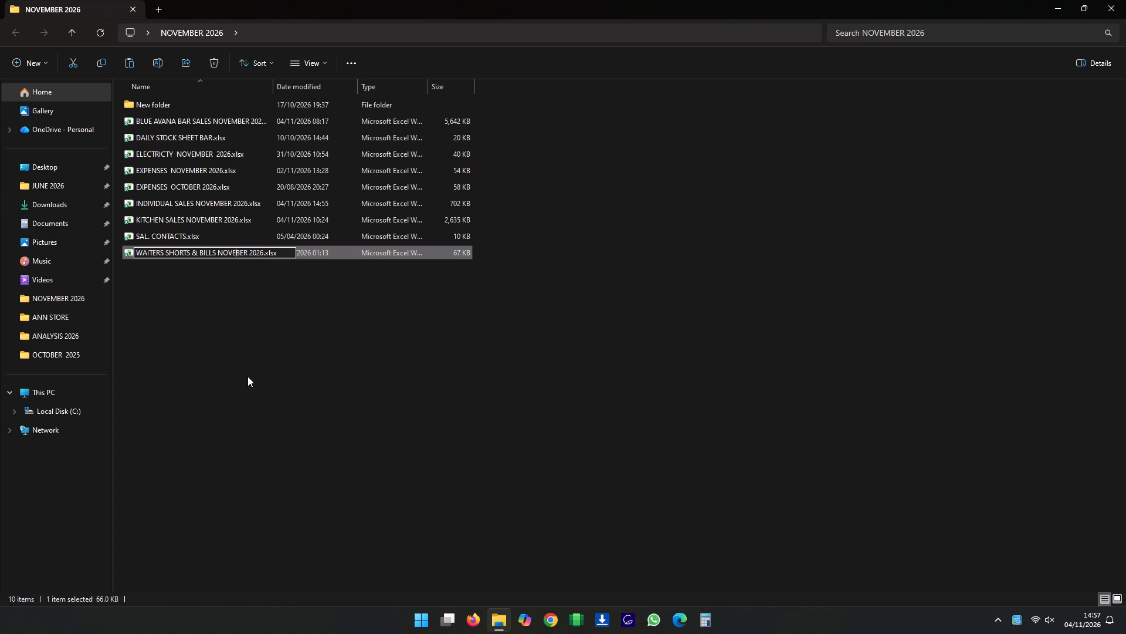
pyautogui.press('m')
pyautogui.click(309, 387)
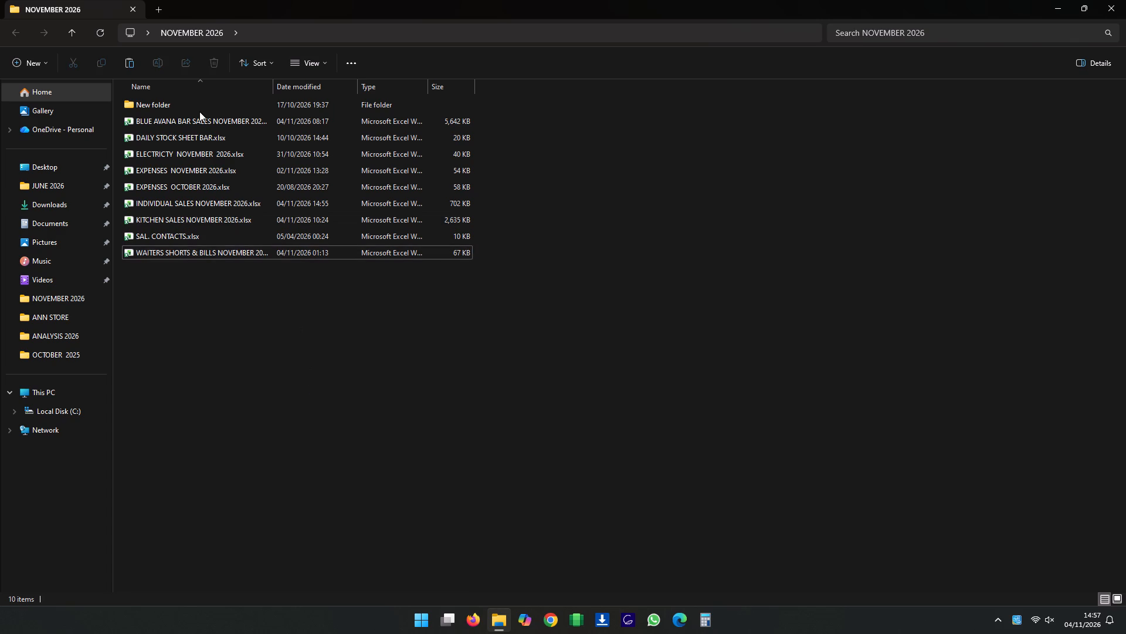
# Check the contents of the subfolder named New folder and return to the NOVEMBER 2026 folder.
pyautogui.doubleClick(199, 111)
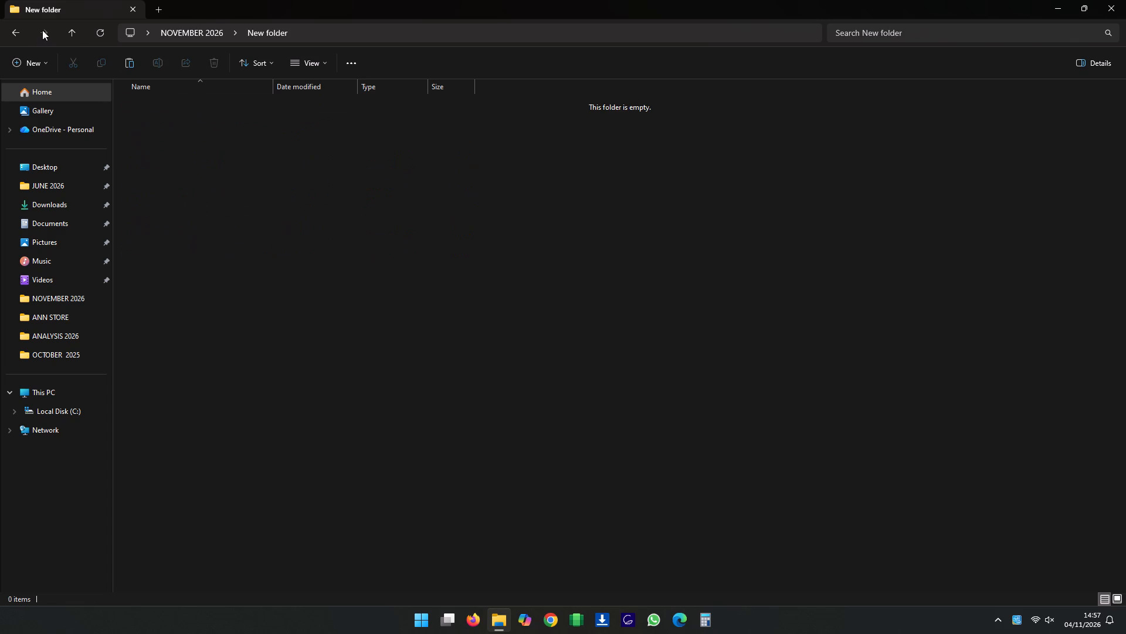
pyautogui.click(15, 32)
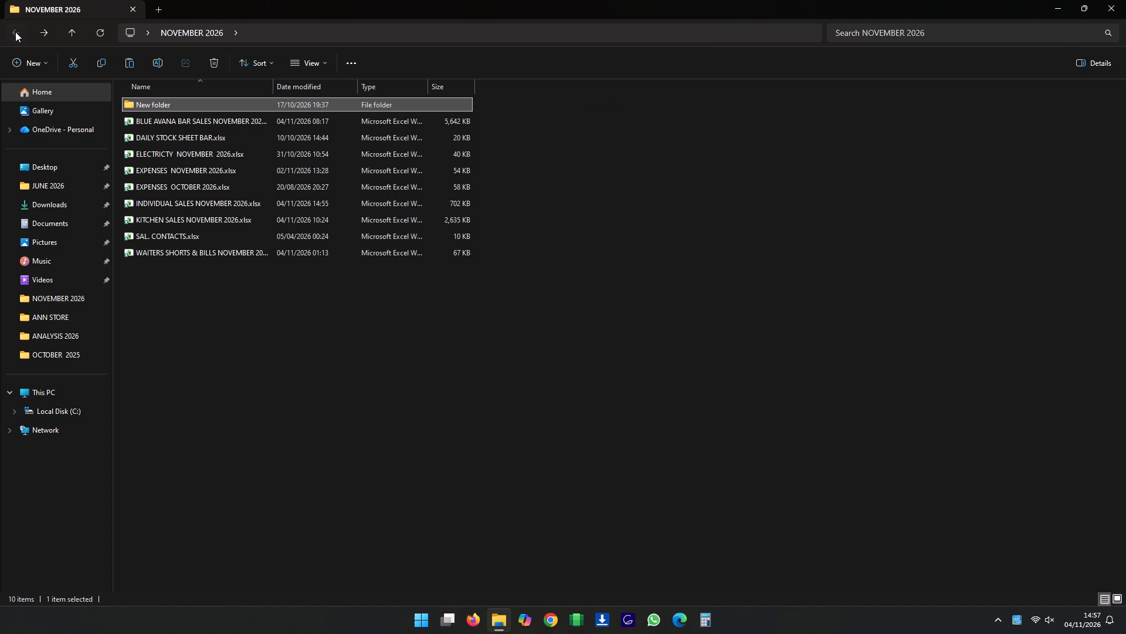
# Open the BLUE AVANA BAR SALES NOVEMBER 2026 workbook in Excel.
pyautogui.click(205, 124)
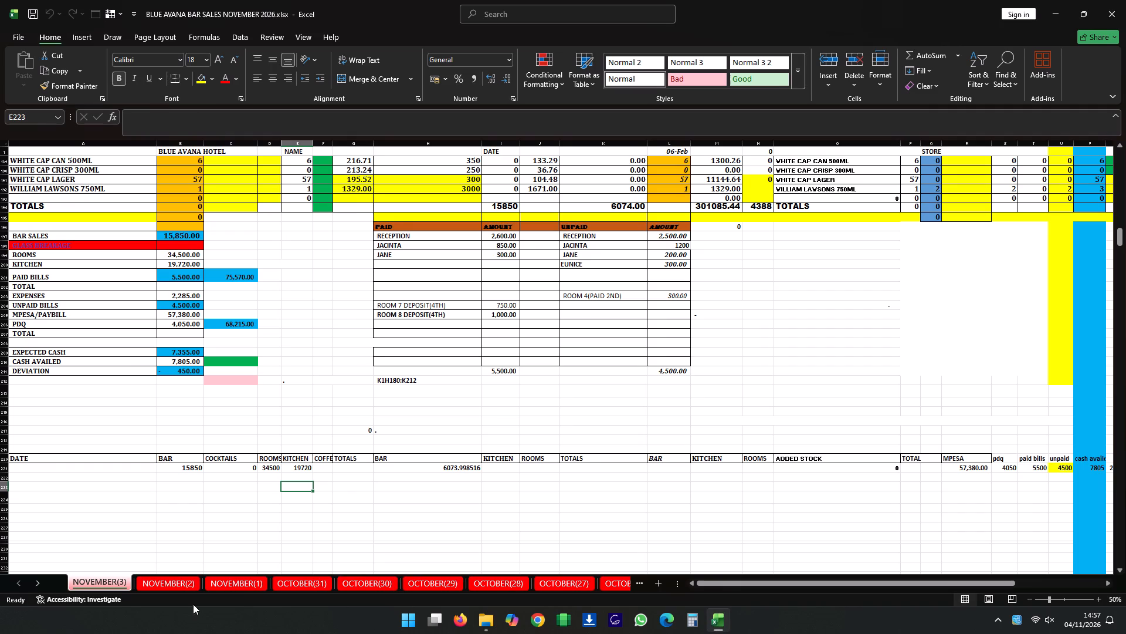
# On the NOVEMBER(1) sheet, delete the COCKTAILS cells C218:C223 around the bottom summary row, shifting cells left.
pyautogui.click(40, 581)
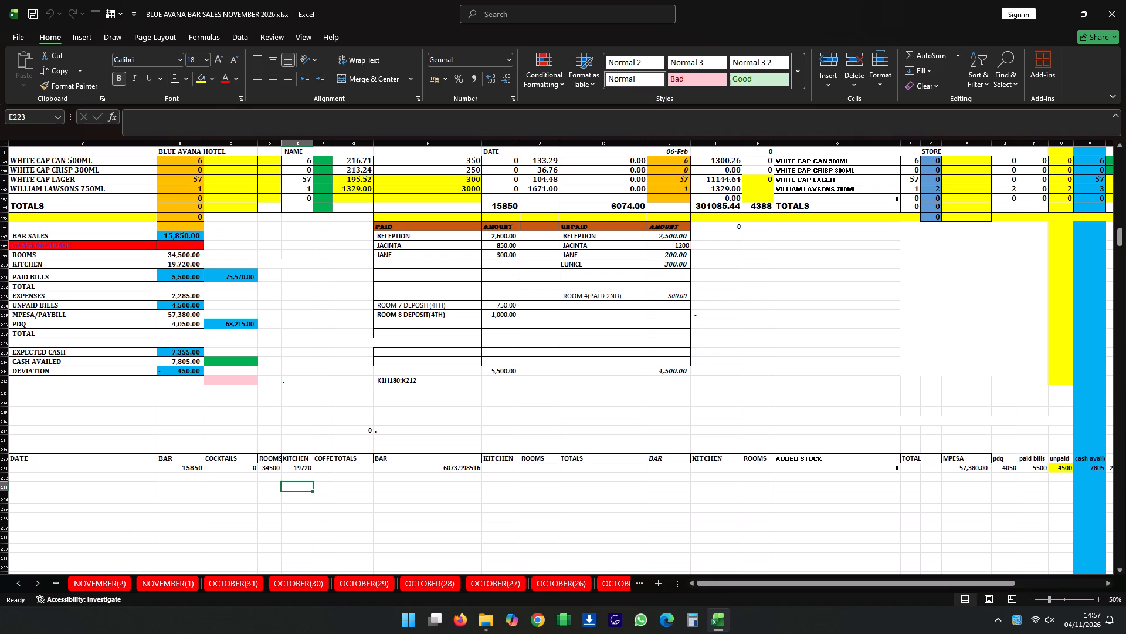
pyautogui.click(224, 448)
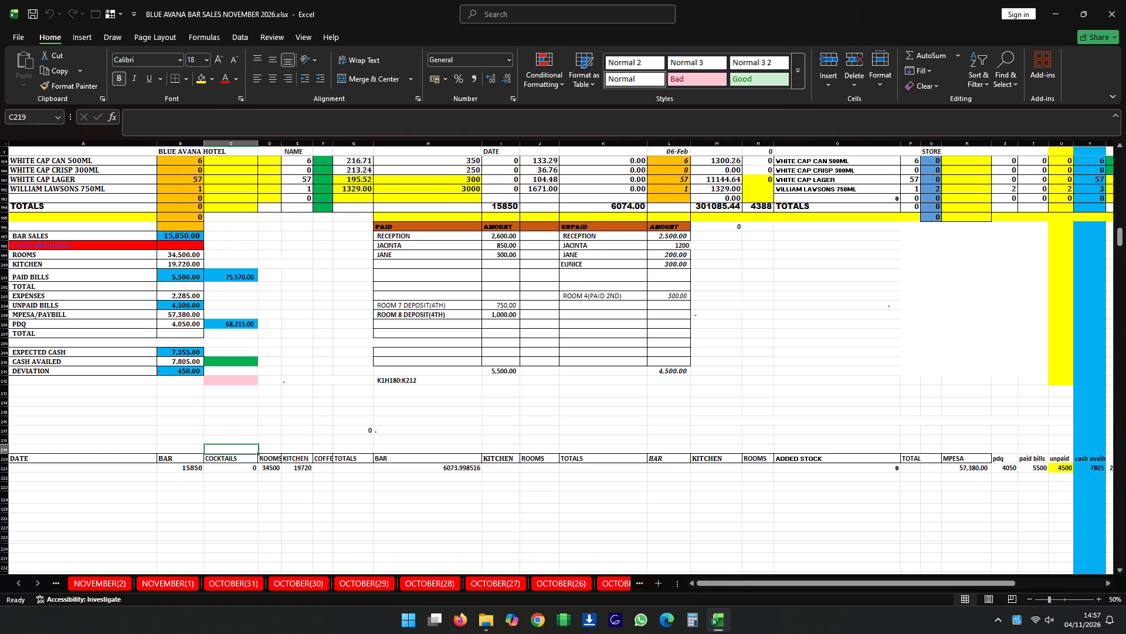
pyautogui.click(187, 582)
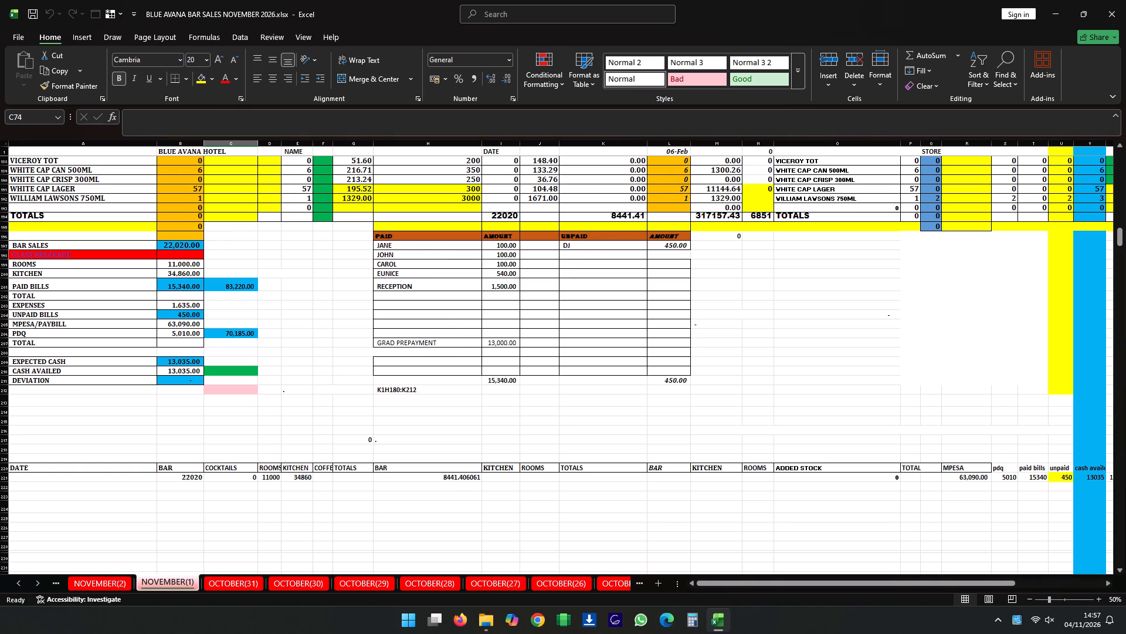
pyautogui.moveTo(226, 453); pyautogui.dragTo(228, 467)
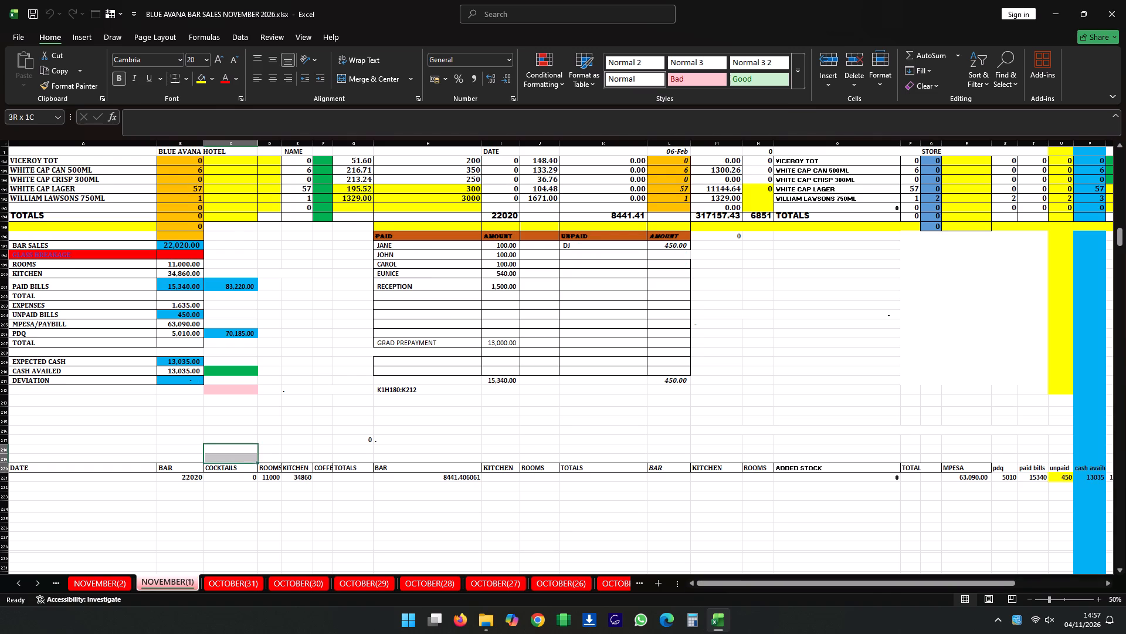
pyautogui.moveTo(228, 467); pyautogui.dragTo(233, 491)
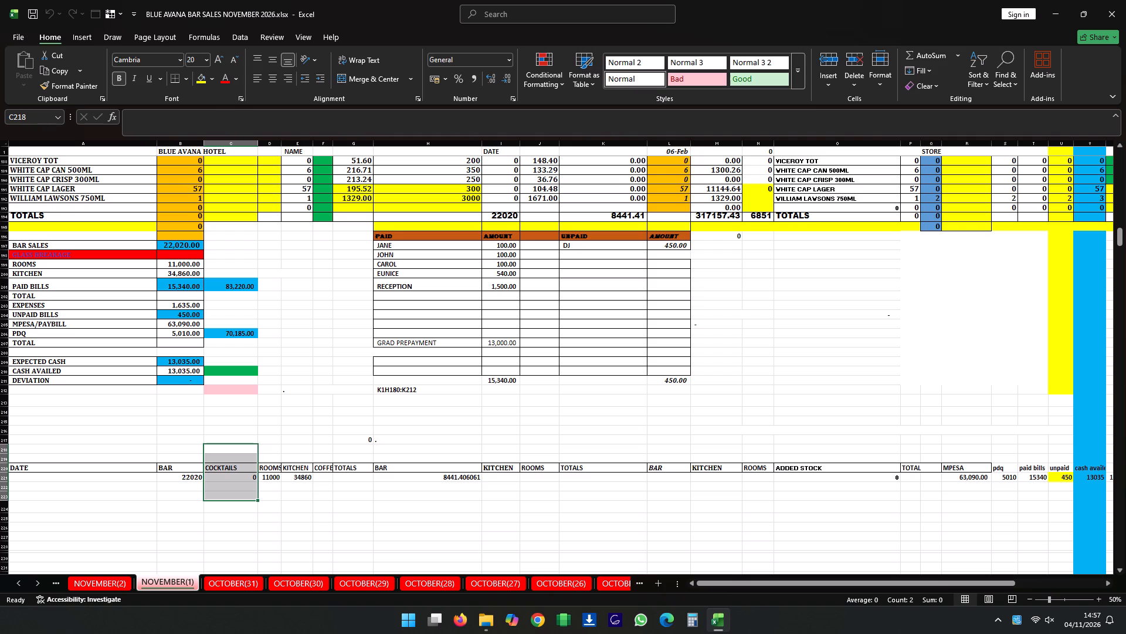
pyautogui.rightClick(233, 465)
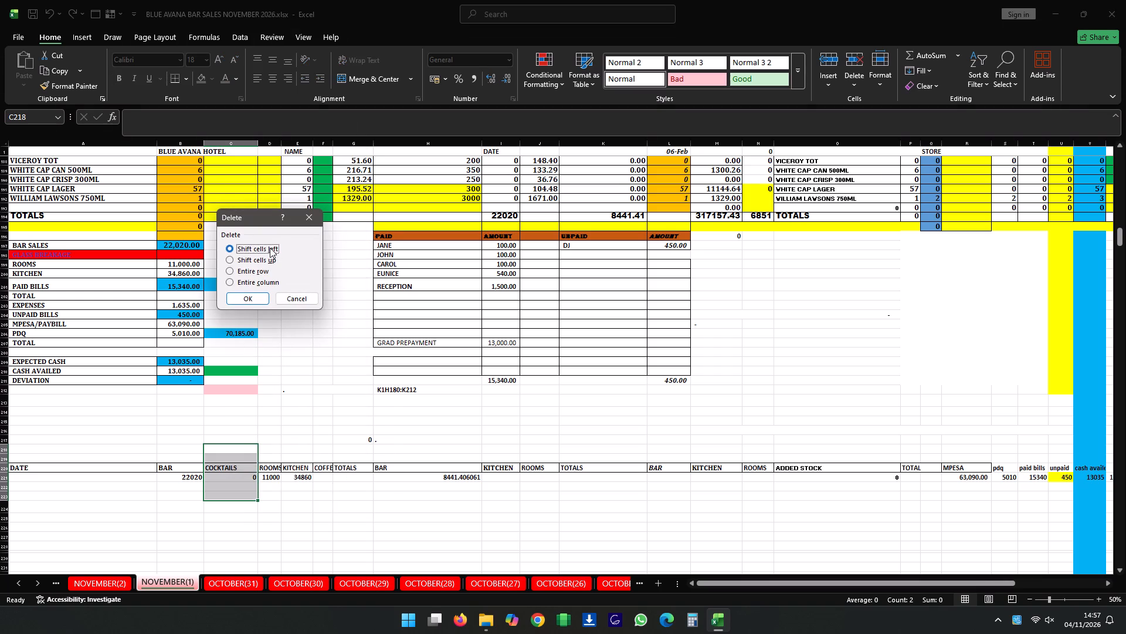
pyautogui.click(238, 300)
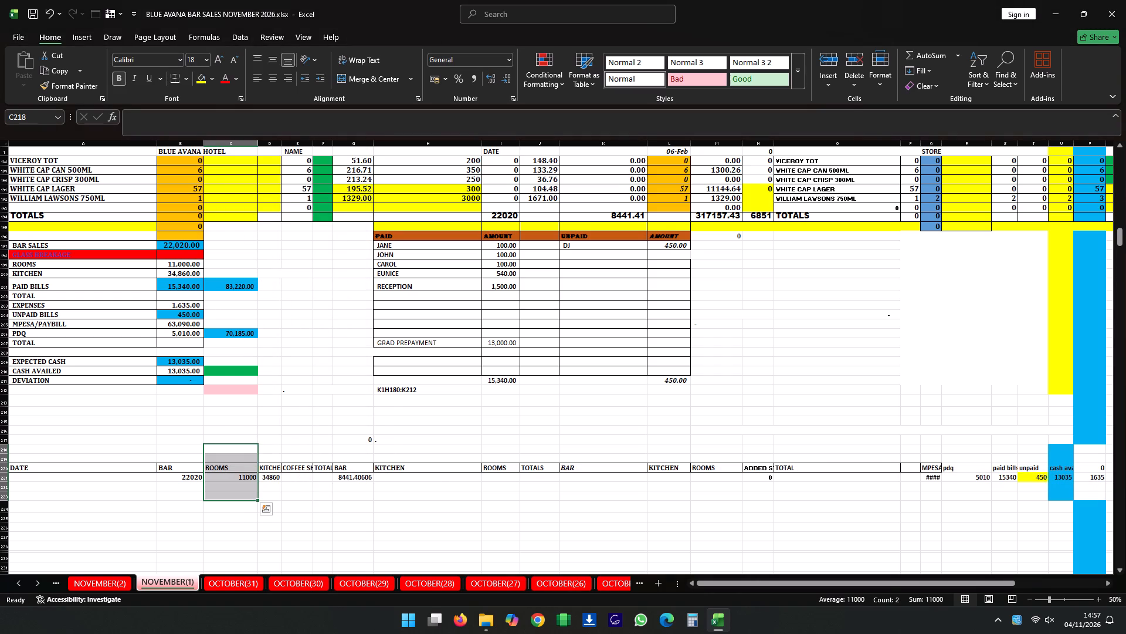
# On the NOVEMBER(1) sheet, delete the COFFEE cells E219:E223 around the summary row, shifting cells left.
pyautogui.moveTo(303, 457); pyautogui.dragTo(301, 491)
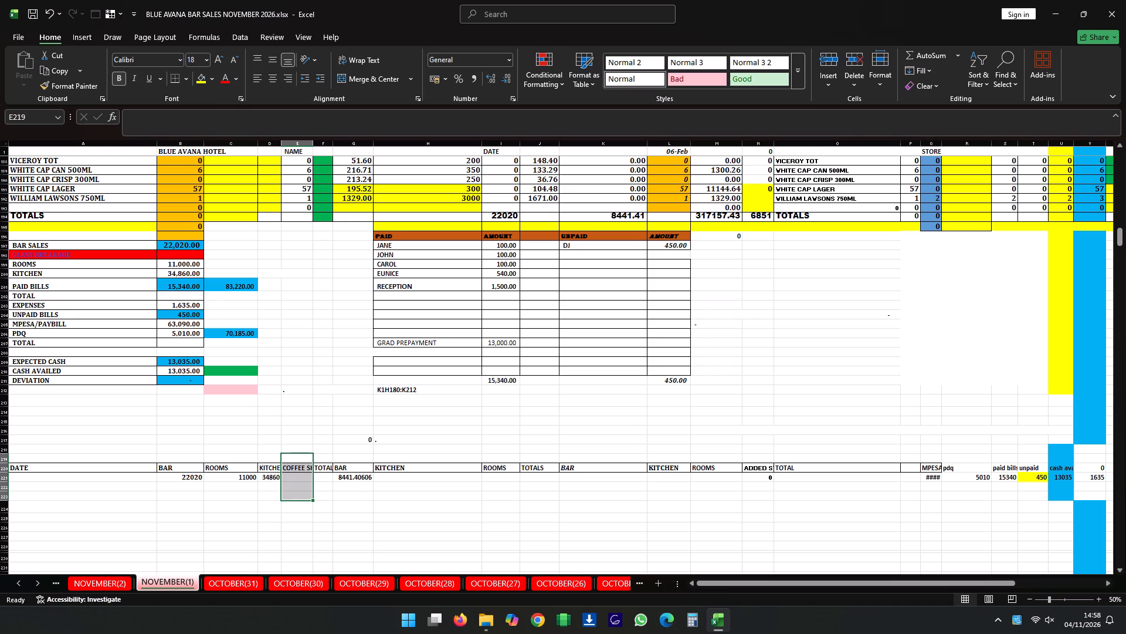
pyautogui.rightClick(301, 481)
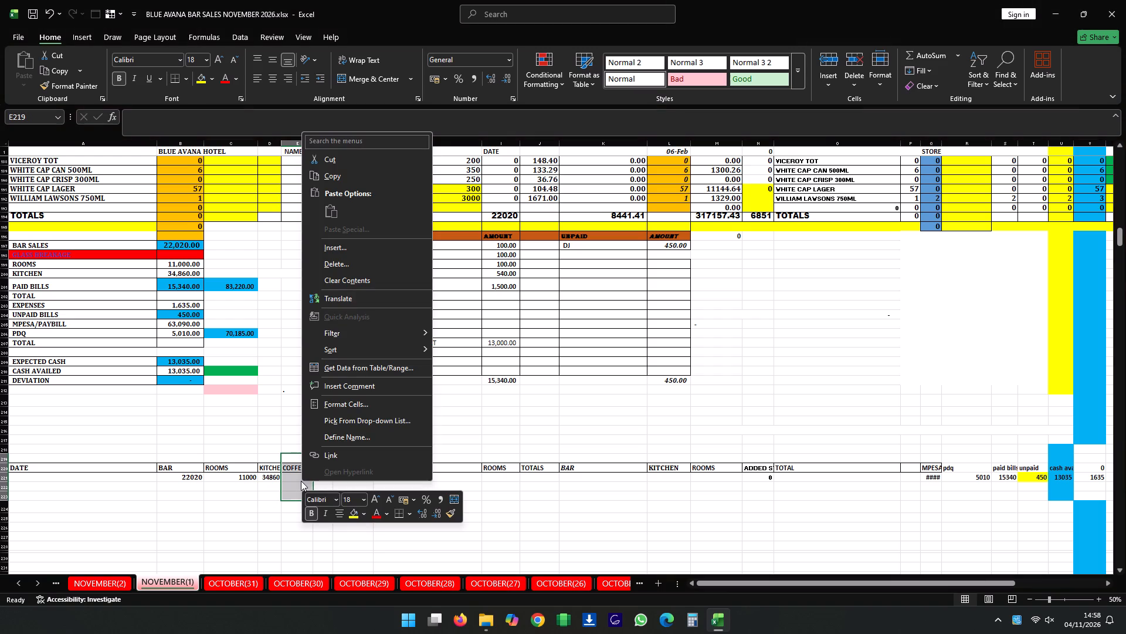
pyautogui.click(329, 261)
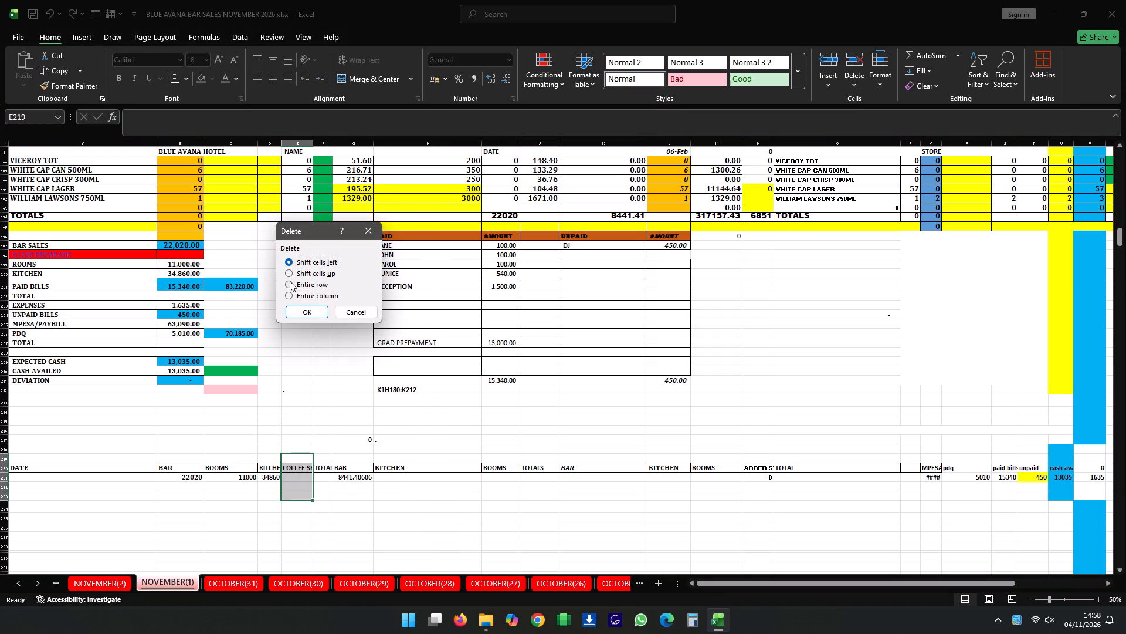
pyautogui.click(301, 309)
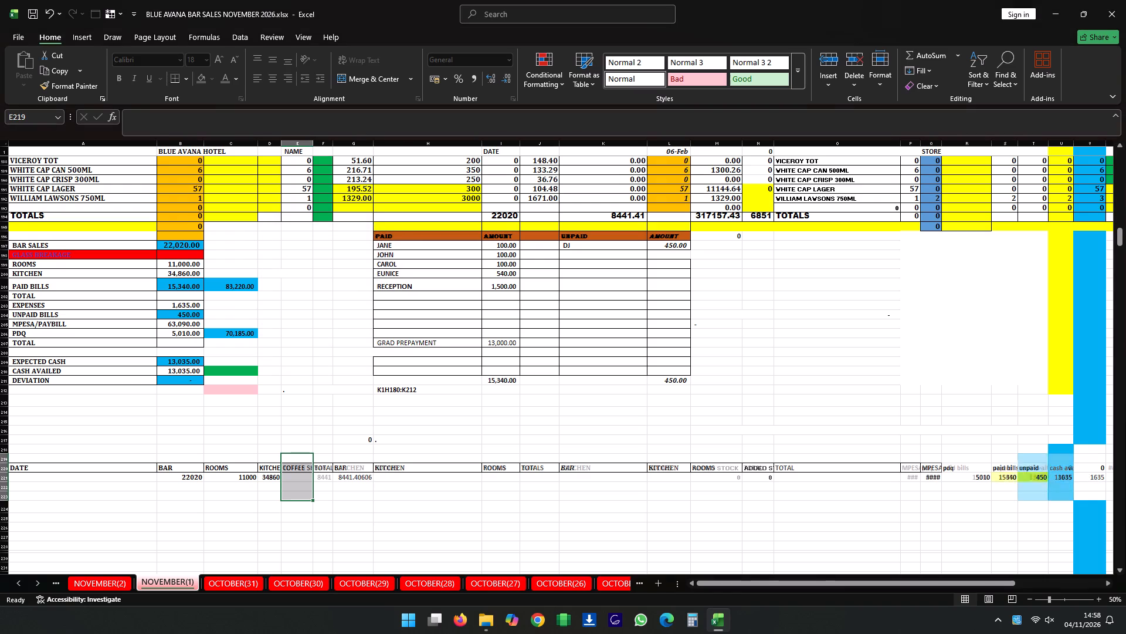
# On the NOVEMBER(2) sheet, delete the COCKTAILS heading and value cells from C219 down, shifting cells left.
pyautogui.click(86, 581)
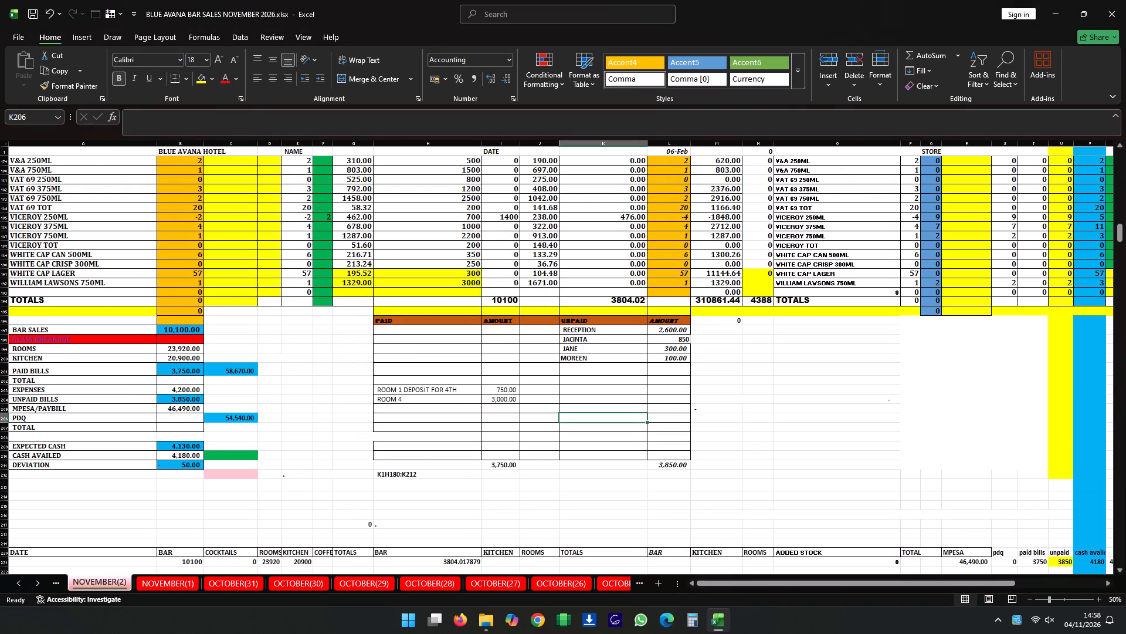
pyautogui.moveTo(224, 541); pyautogui.dragTo(224, 570)
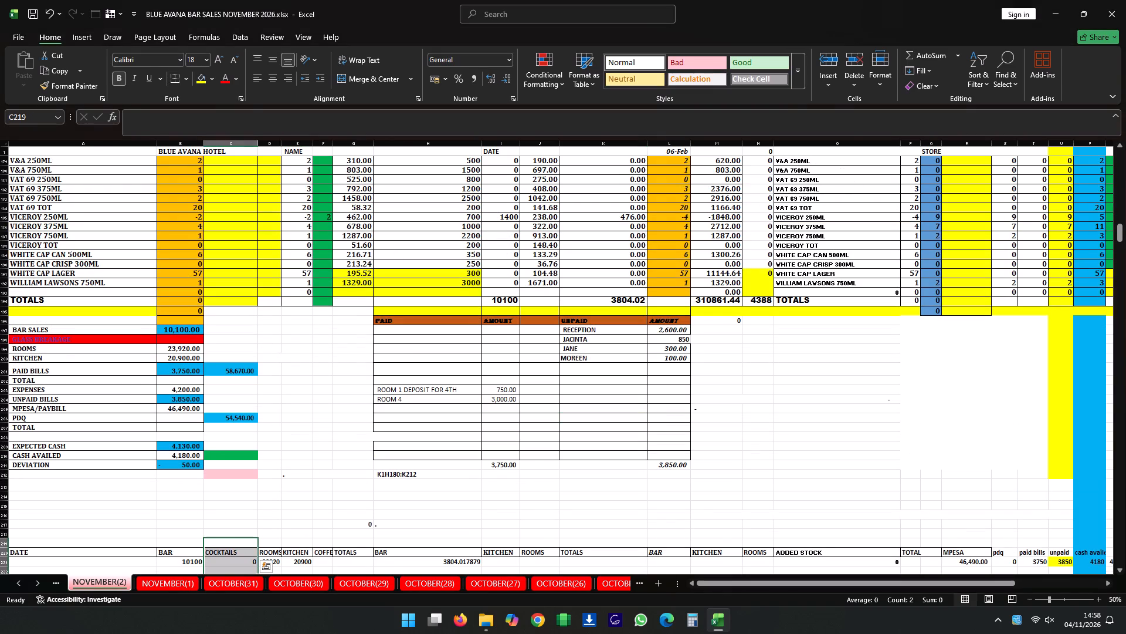
pyautogui.rightClick(228, 557)
pyautogui.click(264, 338)
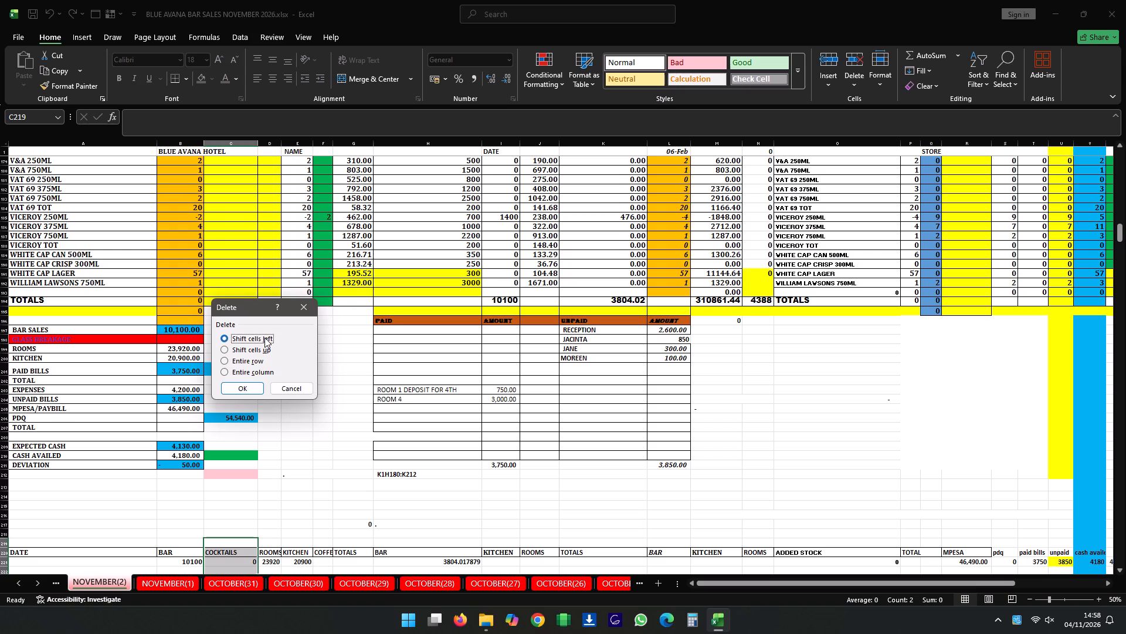
pyautogui.click(239, 389)
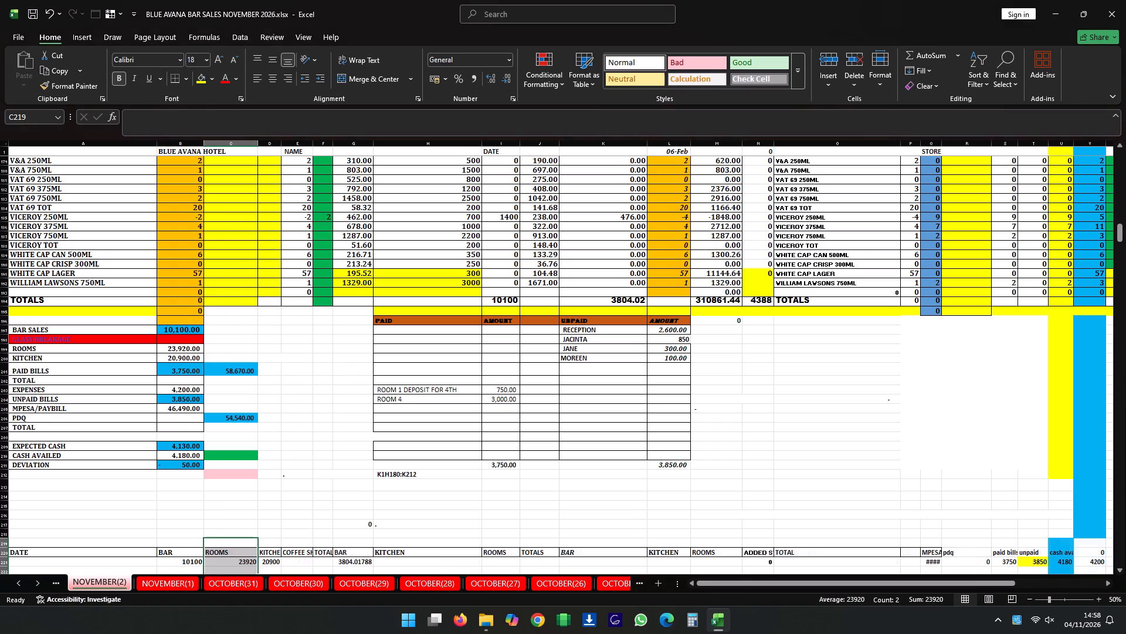
# On the NOVEMBER(2) sheet, delete the COFFEE SHOP heading and value cells from E217 down, shifting cells left.
pyautogui.moveTo(293, 524); pyautogui.dragTo(294, 574)
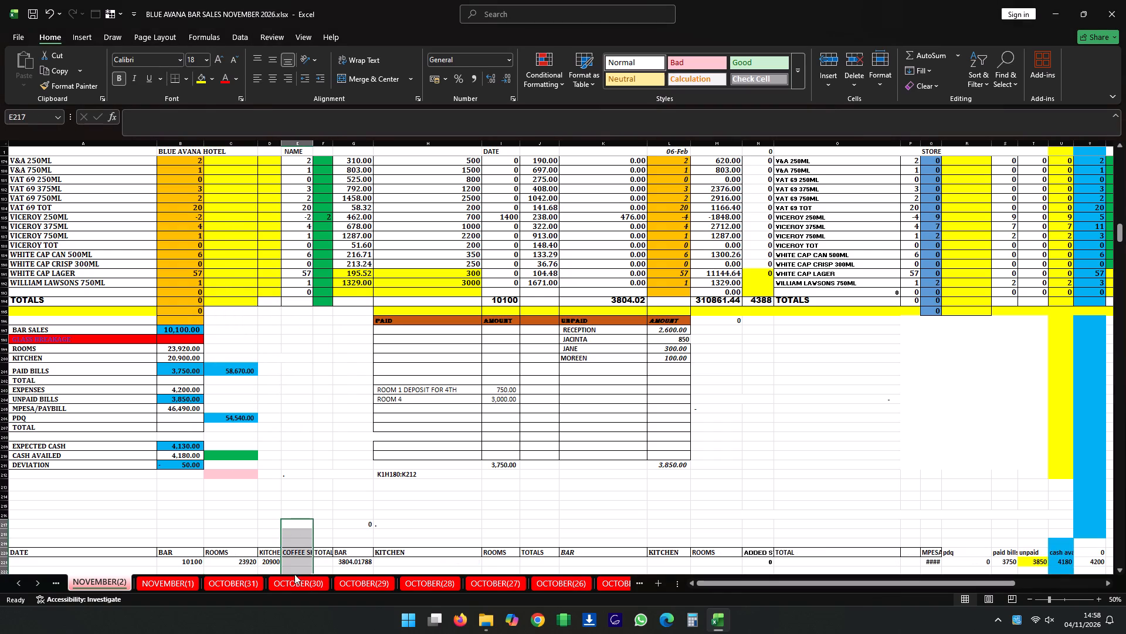
pyautogui.rightClick(295, 537)
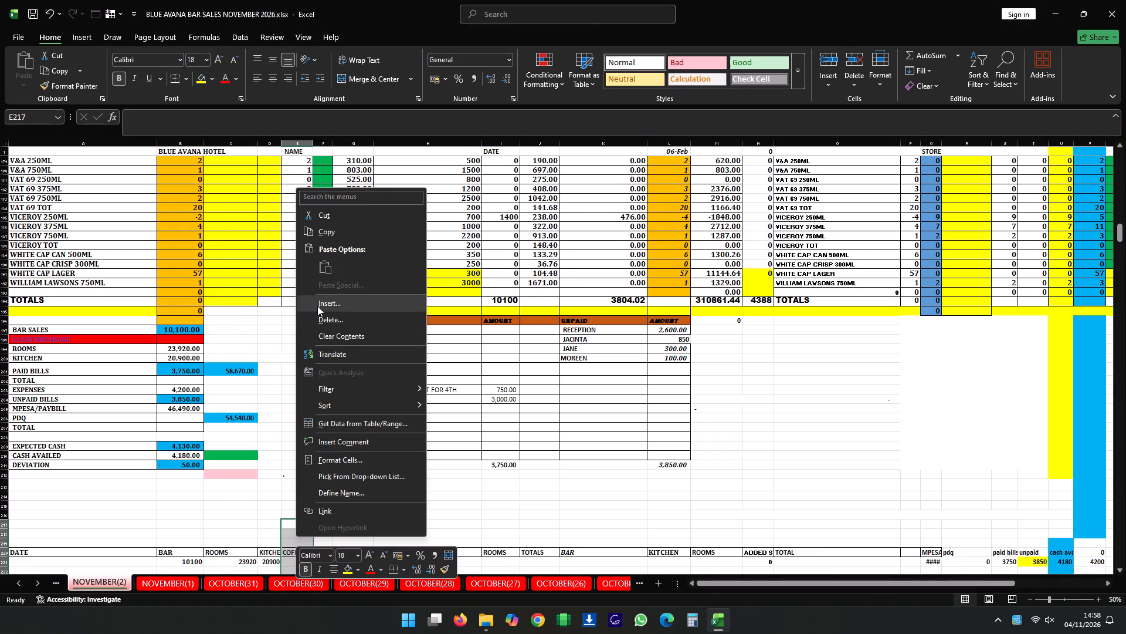
pyautogui.click(331, 315)
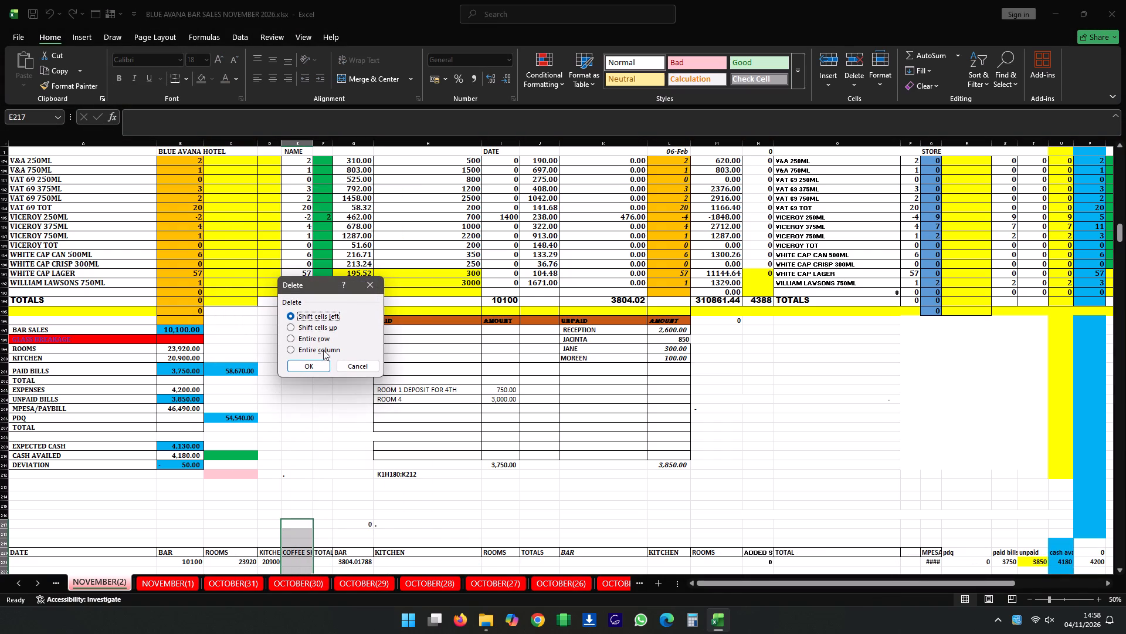
pyautogui.click(313, 369)
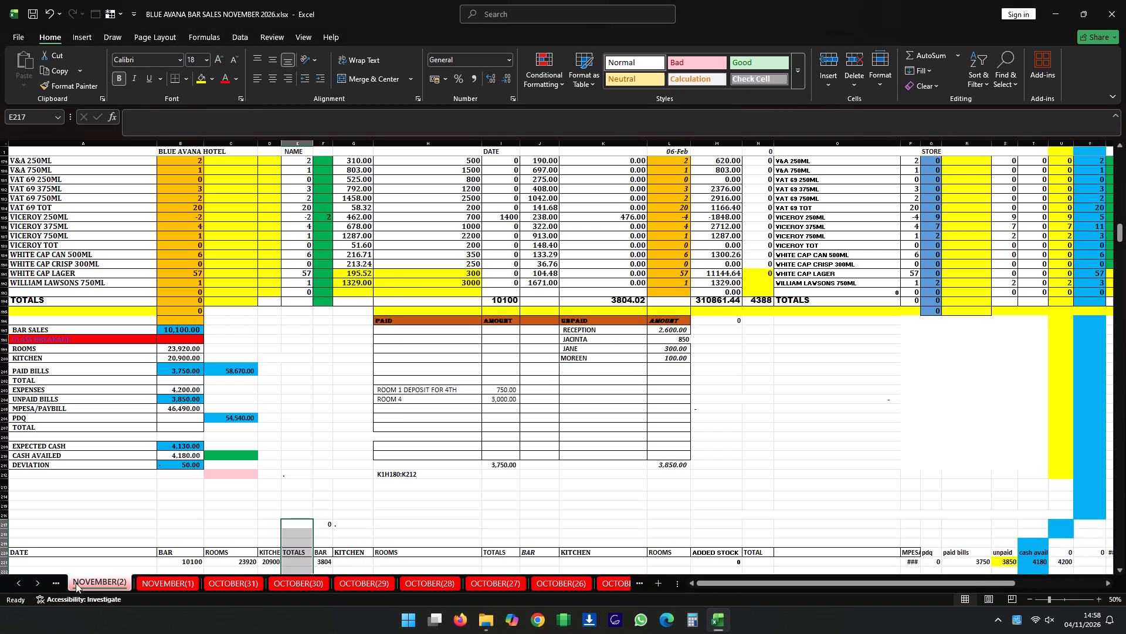
# On the NOVEMBER(3) sheet, delete the COCKTAILS cells C219:C222 around the bottom summary row, shifting cells left.
pyautogui.click(53, 583)
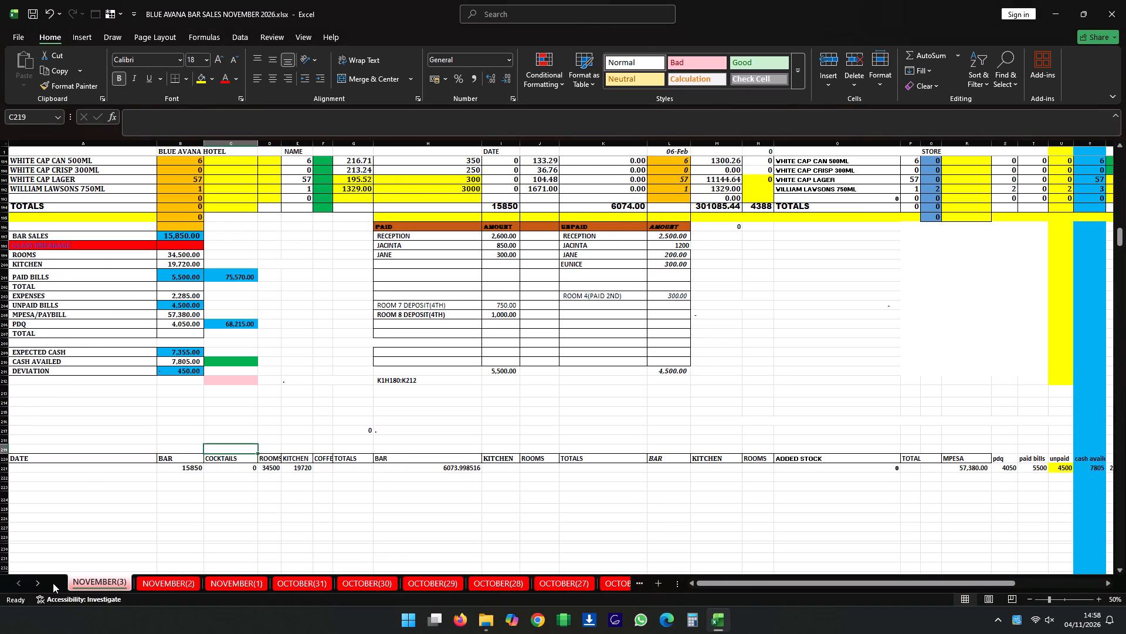
pyautogui.moveTo(229, 446); pyautogui.dragTo(229, 476)
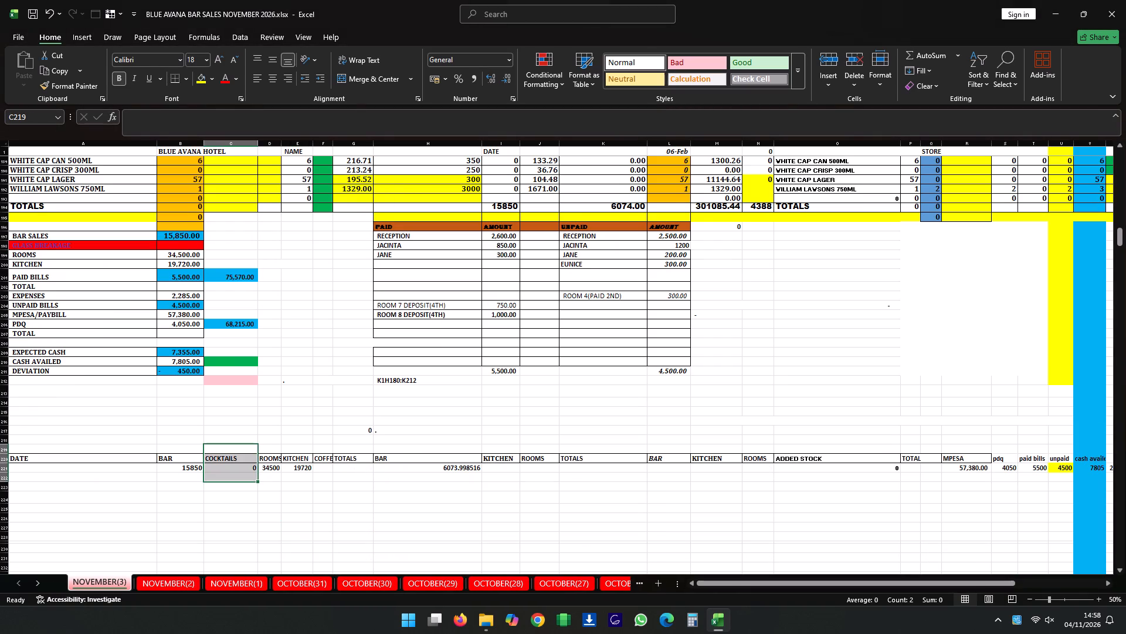
pyautogui.rightClick(230, 460)
pyautogui.click(252, 244)
pyautogui.click(230, 294)
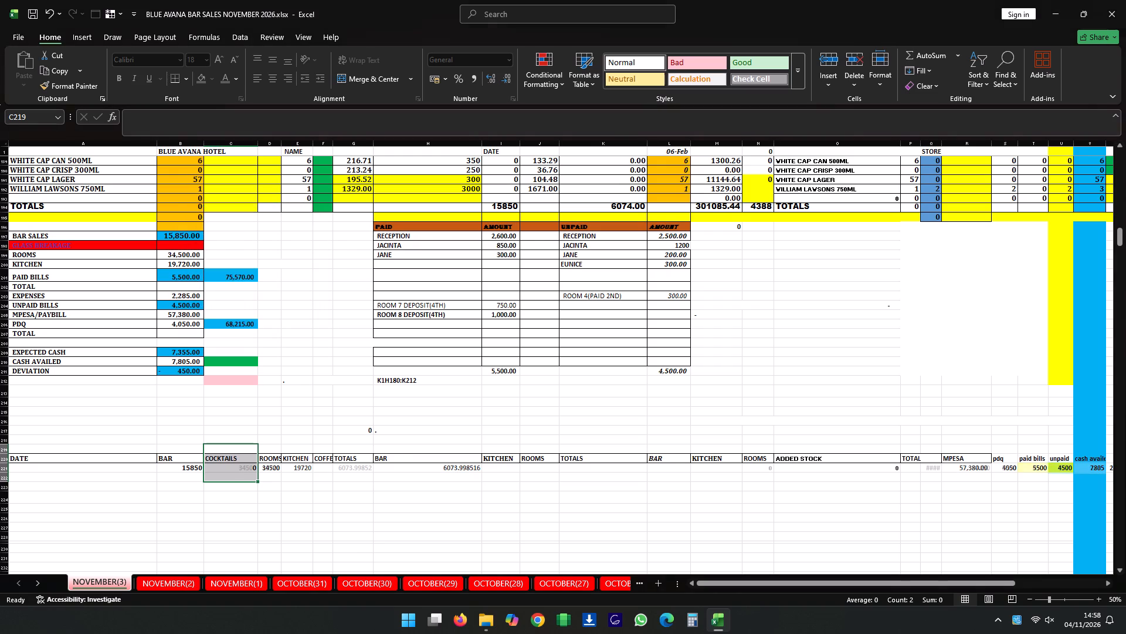
# On the NOVEMBER(3) sheet, delete the COFFEE SHOP cells E219:E223 around the bottom summary row, shifting cells left.
pyautogui.moveTo(296, 446); pyautogui.dragTo(296, 447)
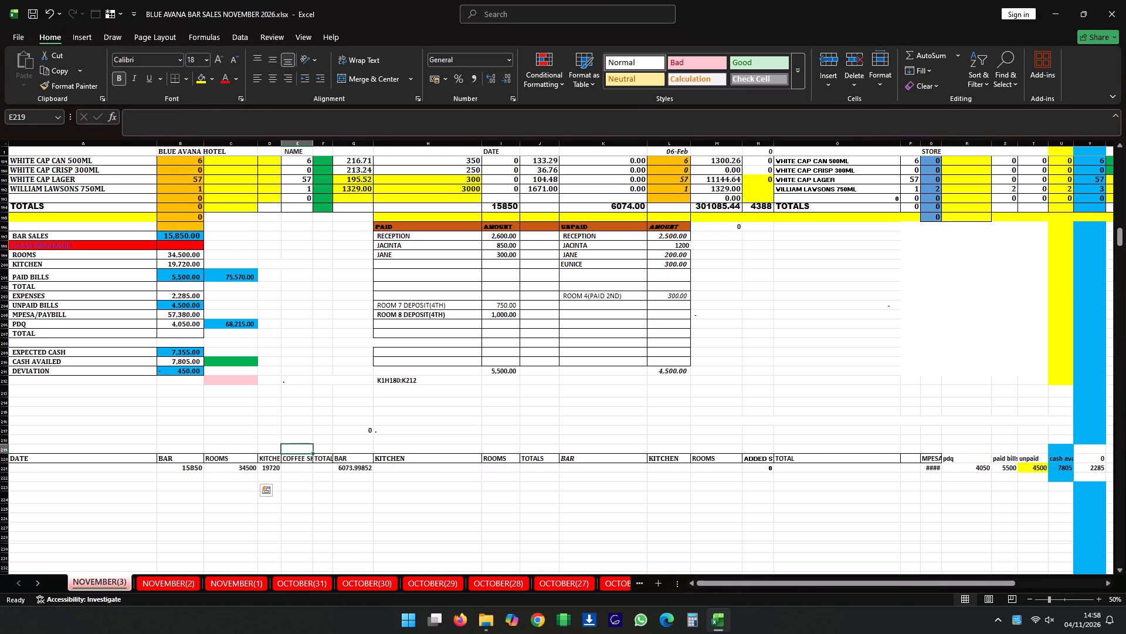
pyautogui.moveTo(296, 447); pyautogui.dragTo(295, 488)
pyautogui.rightClick(290, 464)
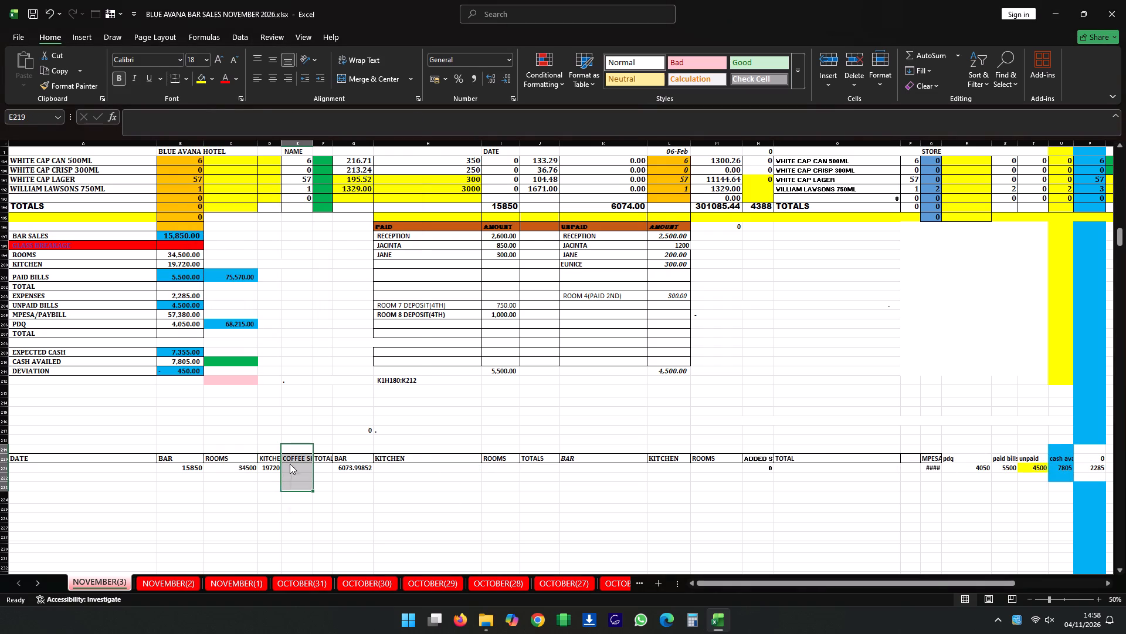
pyautogui.click(317, 245)
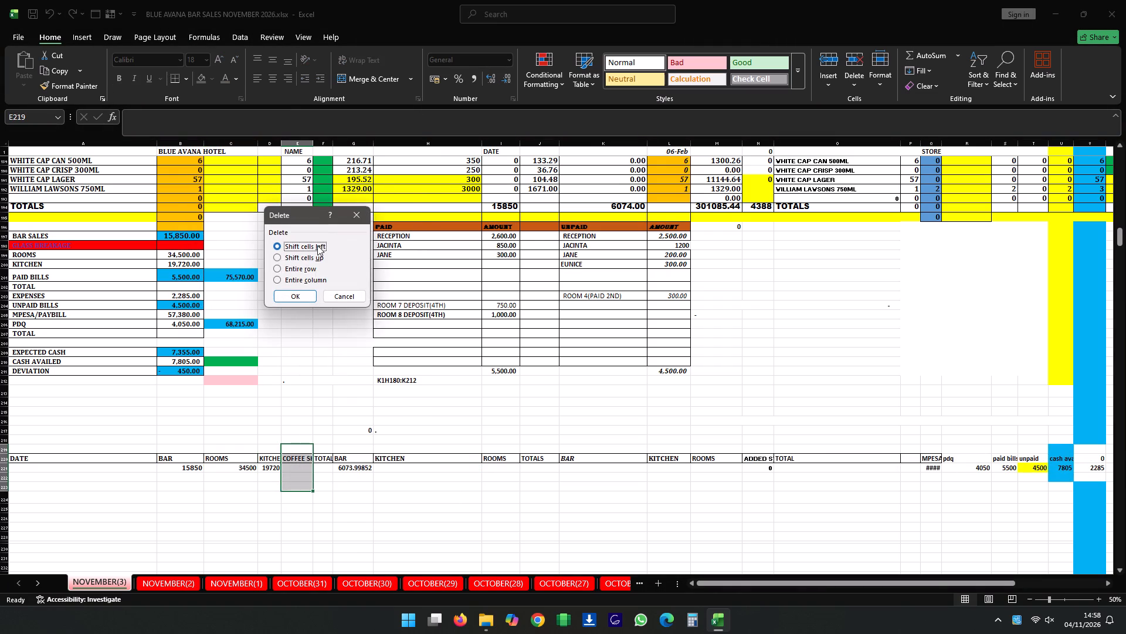
pyautogui.click(302, 299)
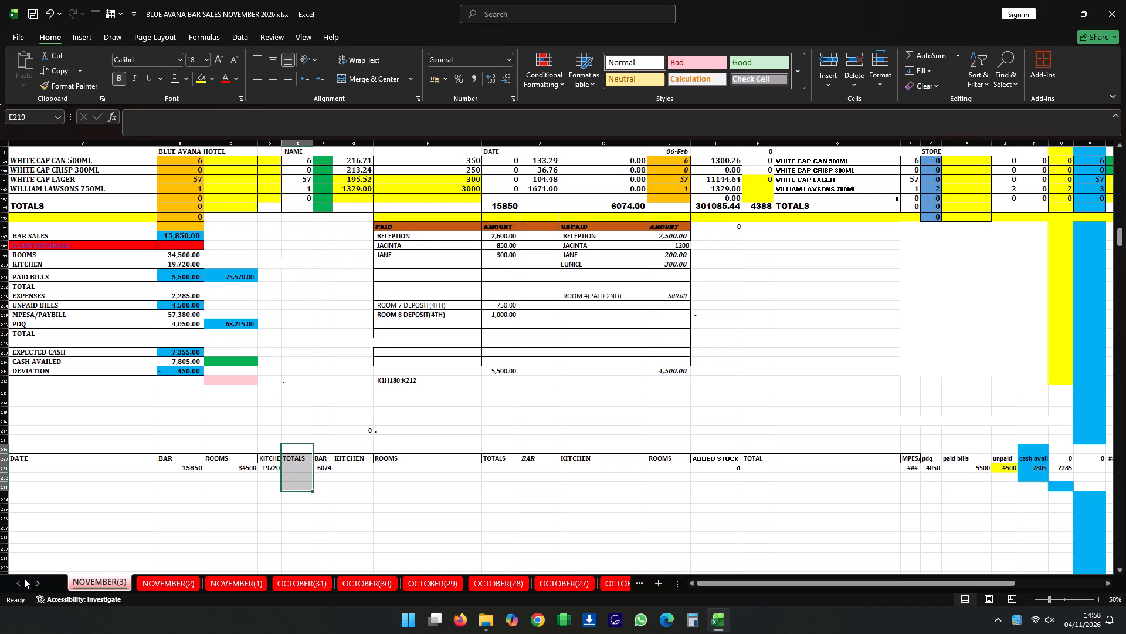
# Open the RAW VALUES sheet, located after the October daily sheets.
pyautogui.tripleClick(39, 582)
pyautogui.tripleClick(39, 582)
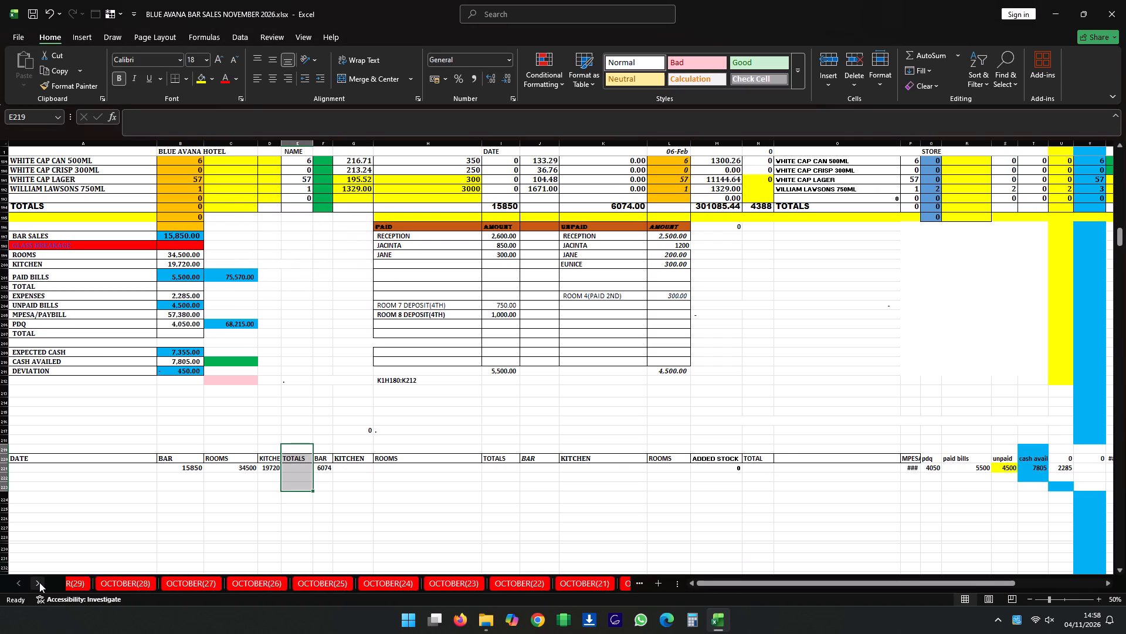
pyautogui.tripleClick(39, 582)
pyautogui.tripleClick(39, 582)
pyautogui.tripleClick(39, 582)
pyautogui.tripleClick(39, 582)
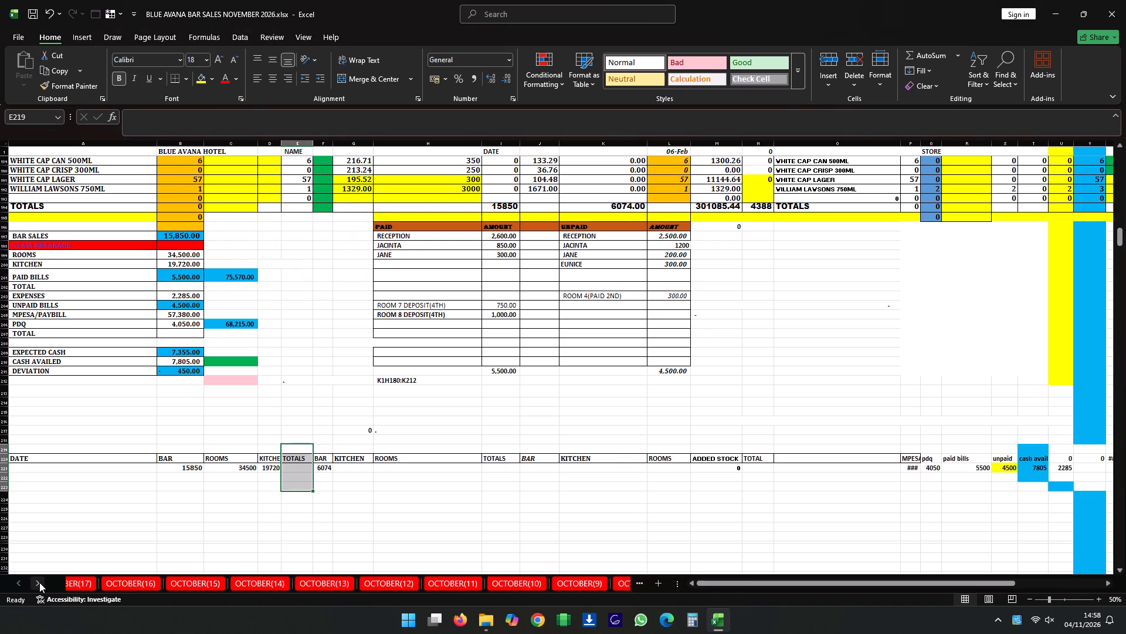
pyautogui.click(39, 582)
pyautogui.click(39, 582)
pyautogui.tripleClick(39, 582)
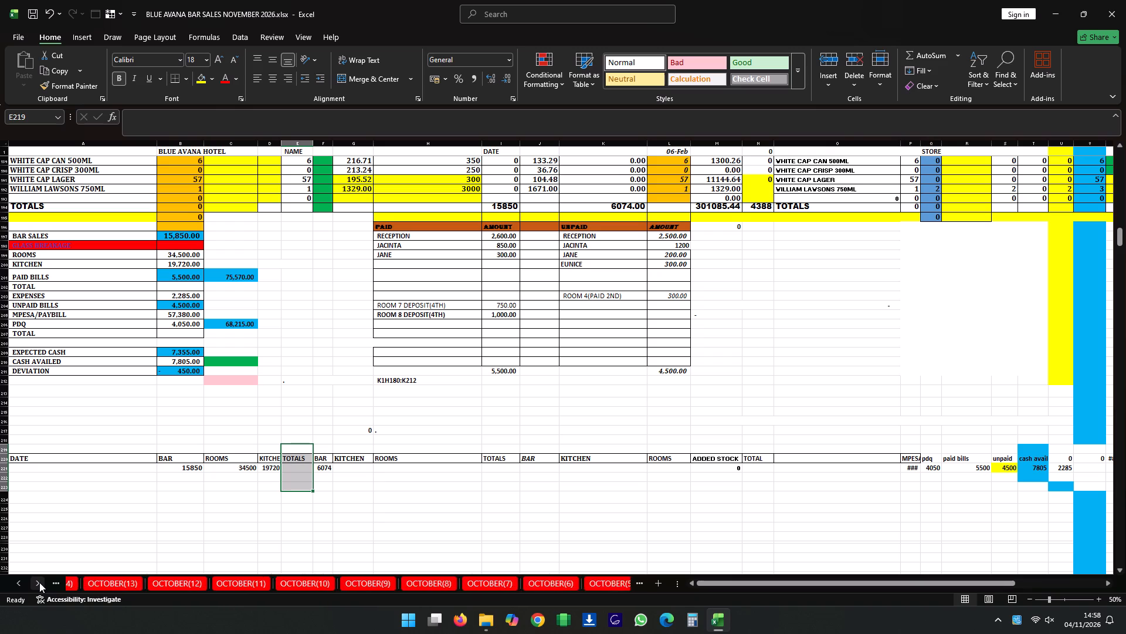
pyautogui.tripleClick(39, 582)
pyautogui.doubleClick(39, 582)
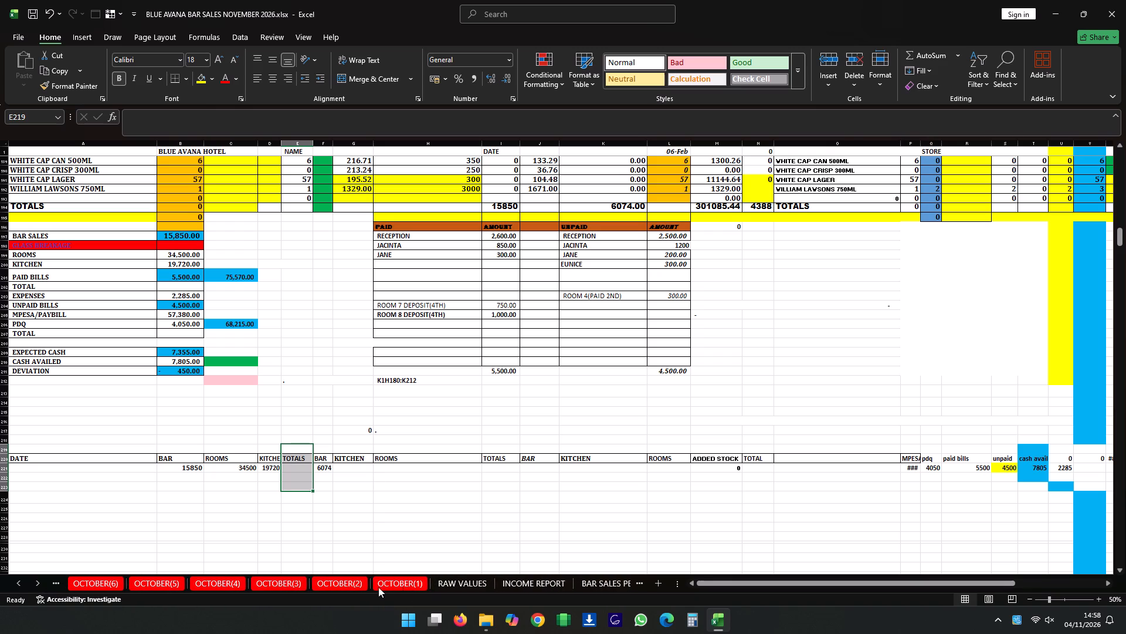
pyautogui.click(439, 579)
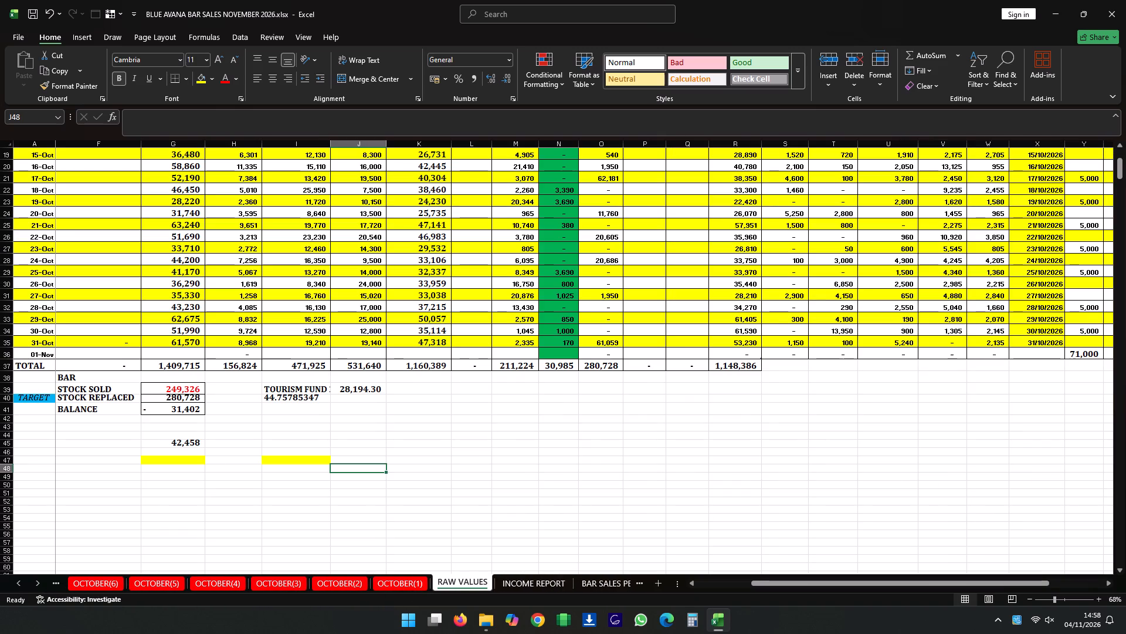
# Change the month heading in cell F2 of the RAW VALUES sheet to NOVEMBER'2026.
pyautogui.scroll(2, 242, 409)
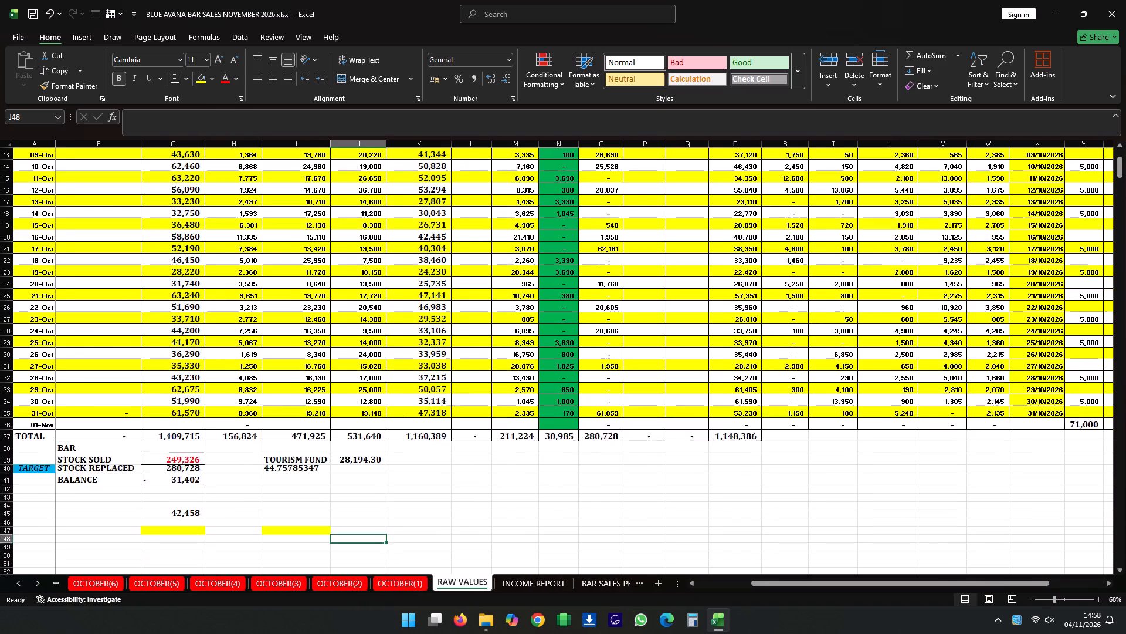
pyautogui.scroll(7, 229, 376)
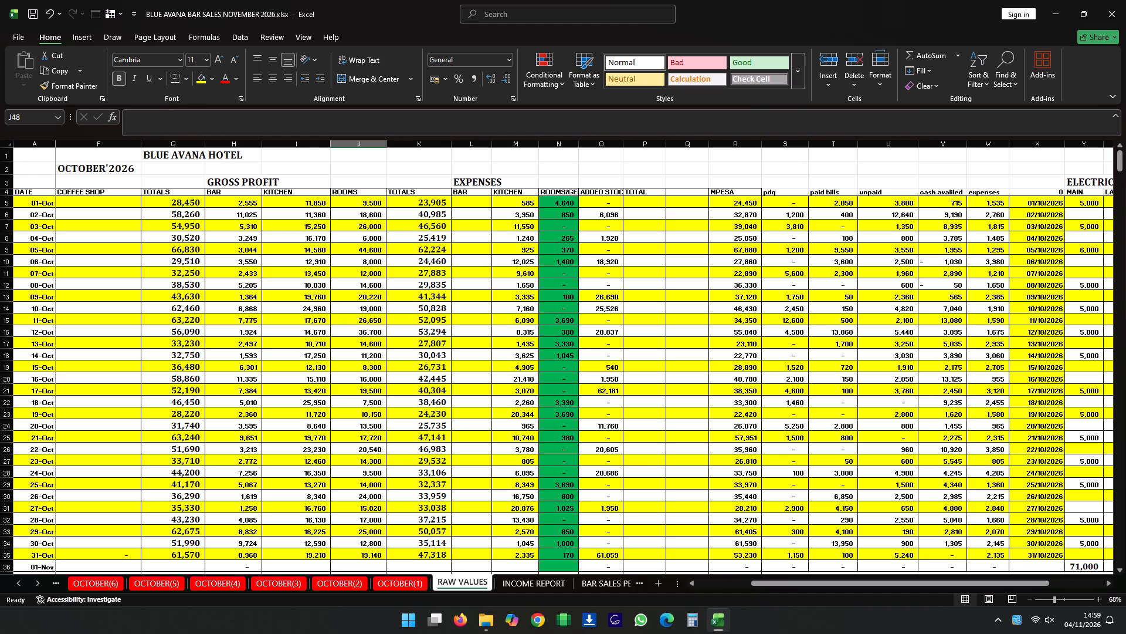
pyautogui.click(86, 169)
pyautogui.click(148, 120)
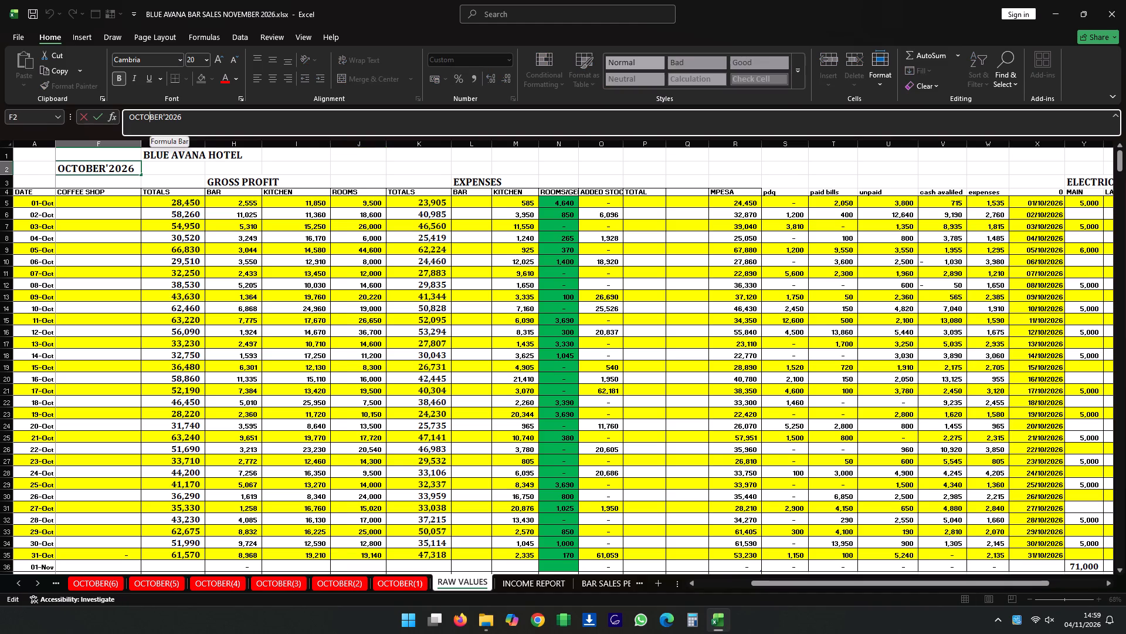
pyautogui.press('BackSpace')
pyautogui.press('BackSpace')
pyautogui.press('BackSpace')
pyautogui.press('BackSpace')
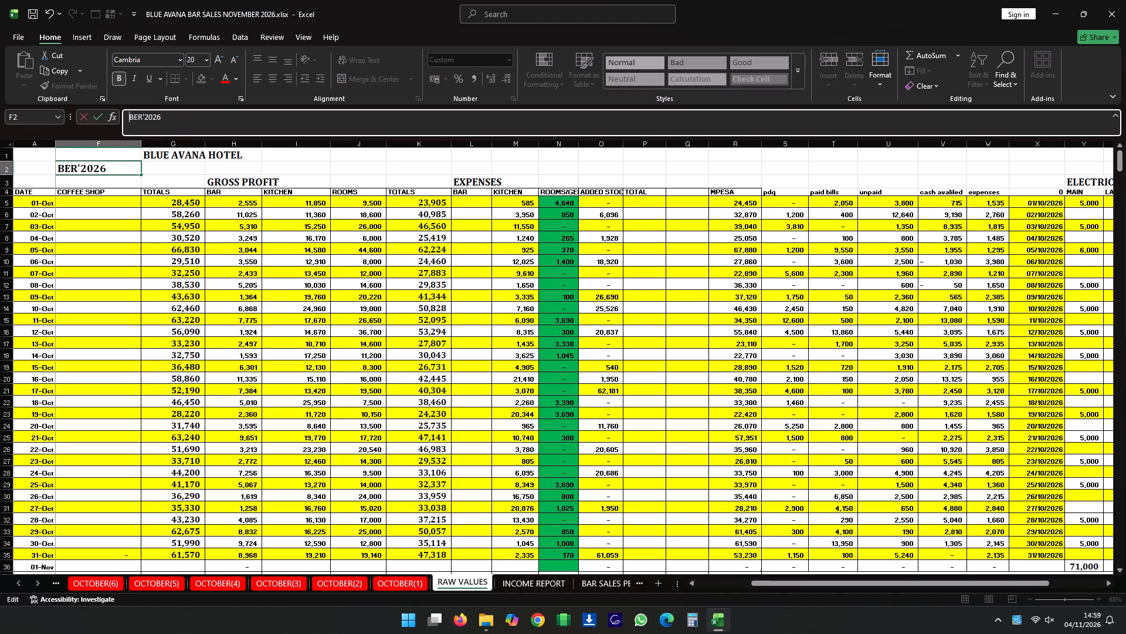
pyautogui.write('NOVE')
pyautogui.press('m')
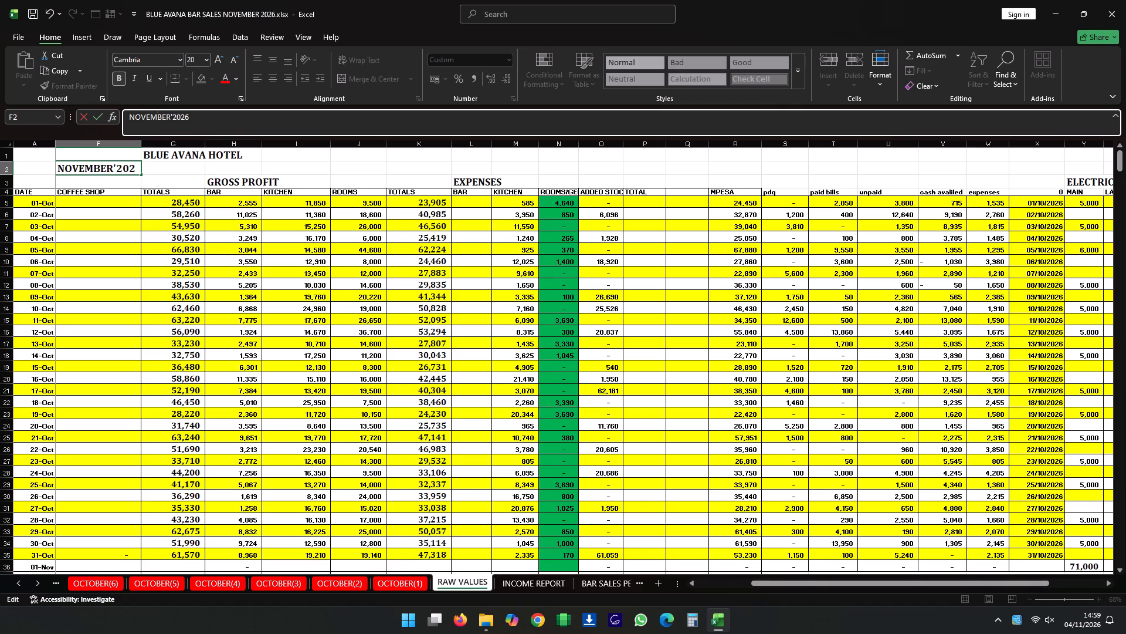
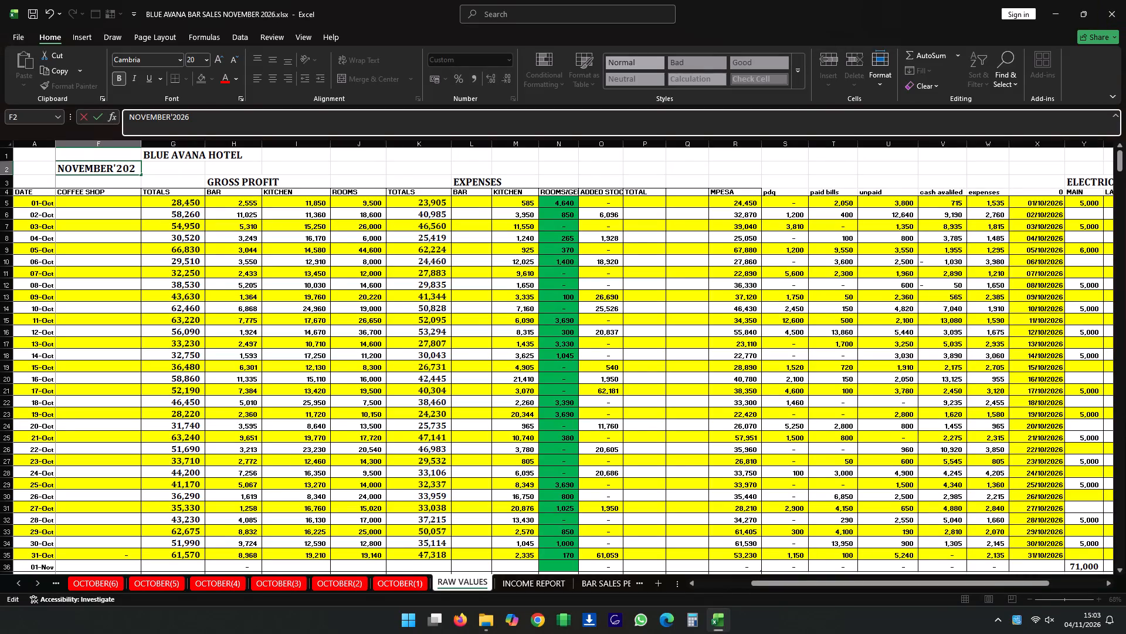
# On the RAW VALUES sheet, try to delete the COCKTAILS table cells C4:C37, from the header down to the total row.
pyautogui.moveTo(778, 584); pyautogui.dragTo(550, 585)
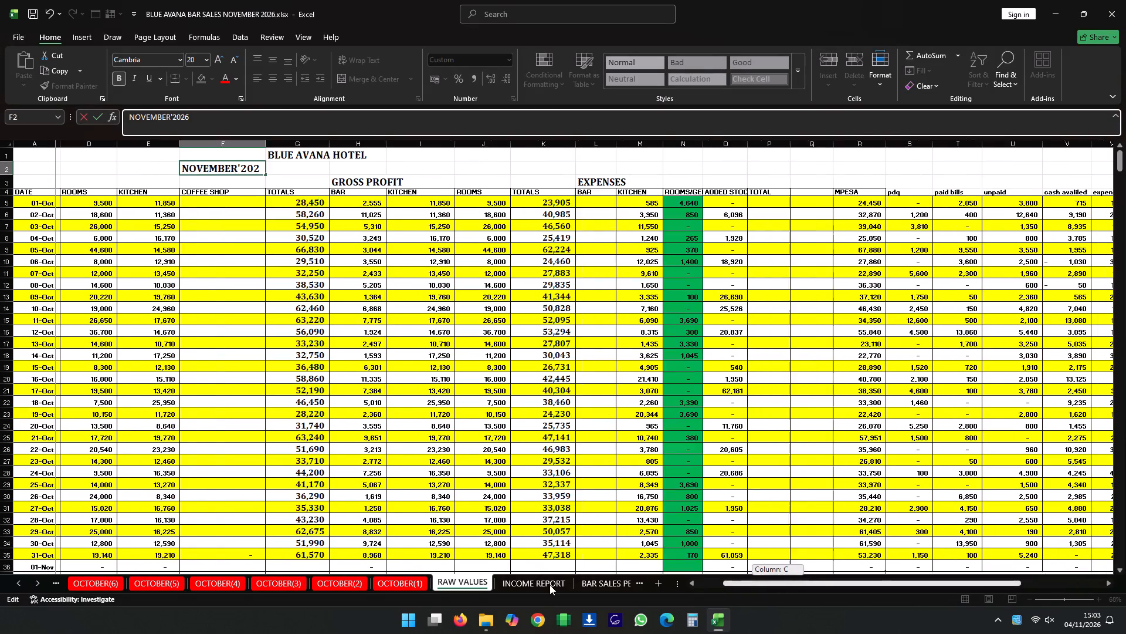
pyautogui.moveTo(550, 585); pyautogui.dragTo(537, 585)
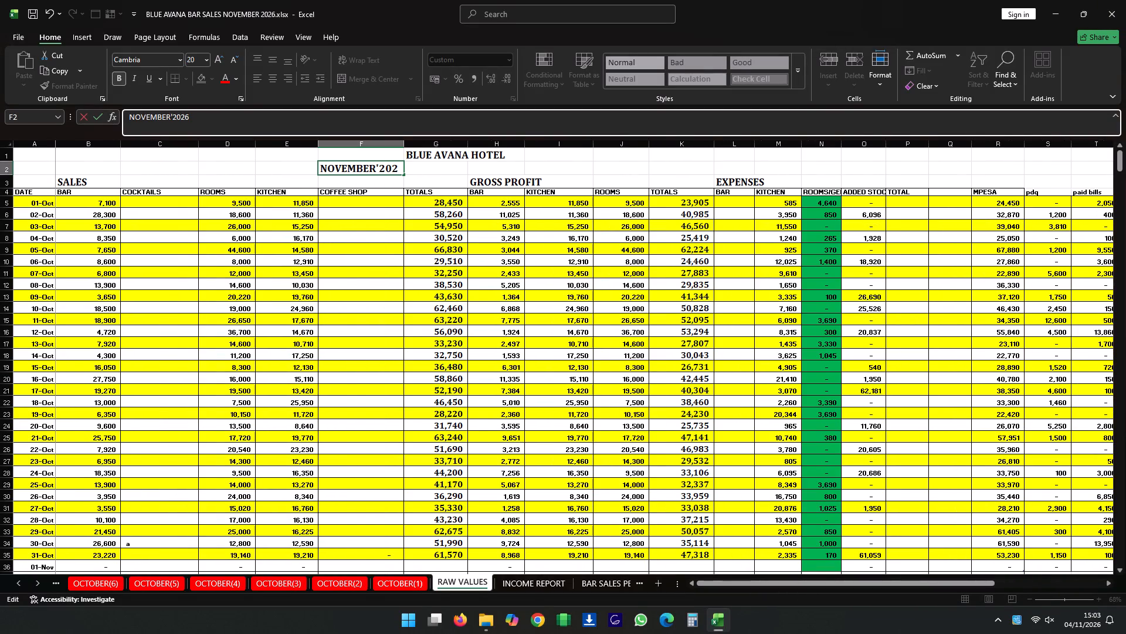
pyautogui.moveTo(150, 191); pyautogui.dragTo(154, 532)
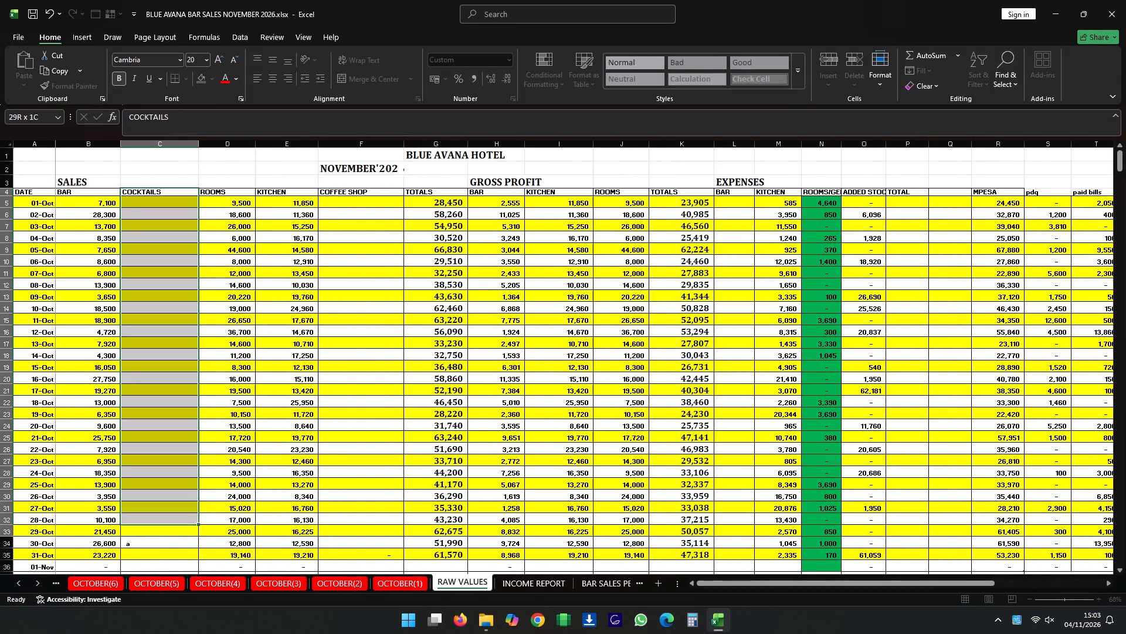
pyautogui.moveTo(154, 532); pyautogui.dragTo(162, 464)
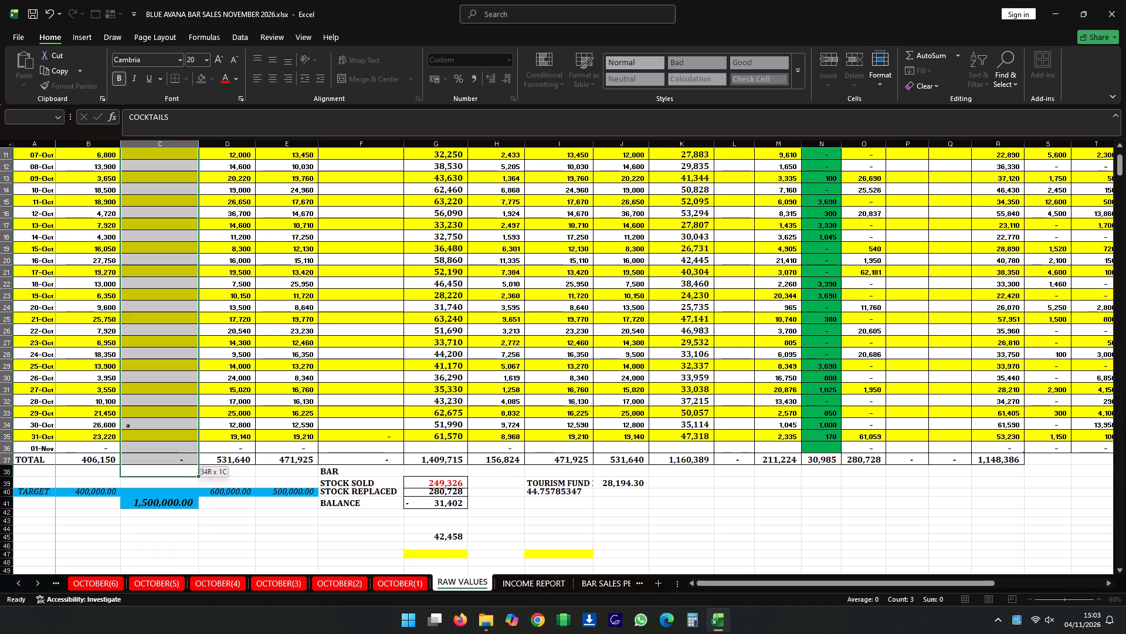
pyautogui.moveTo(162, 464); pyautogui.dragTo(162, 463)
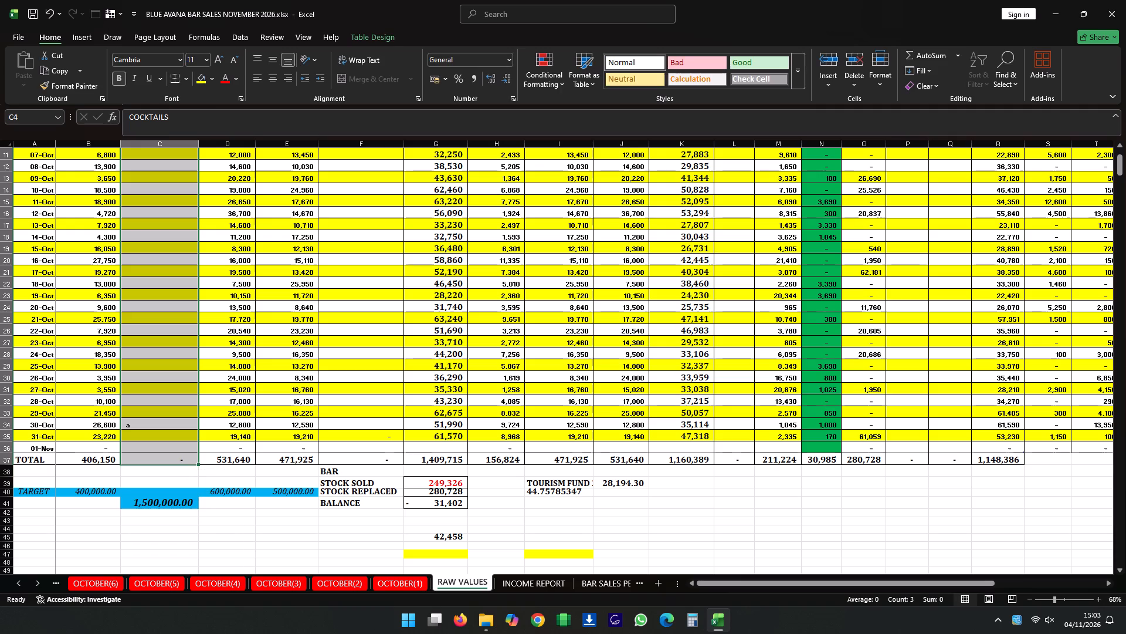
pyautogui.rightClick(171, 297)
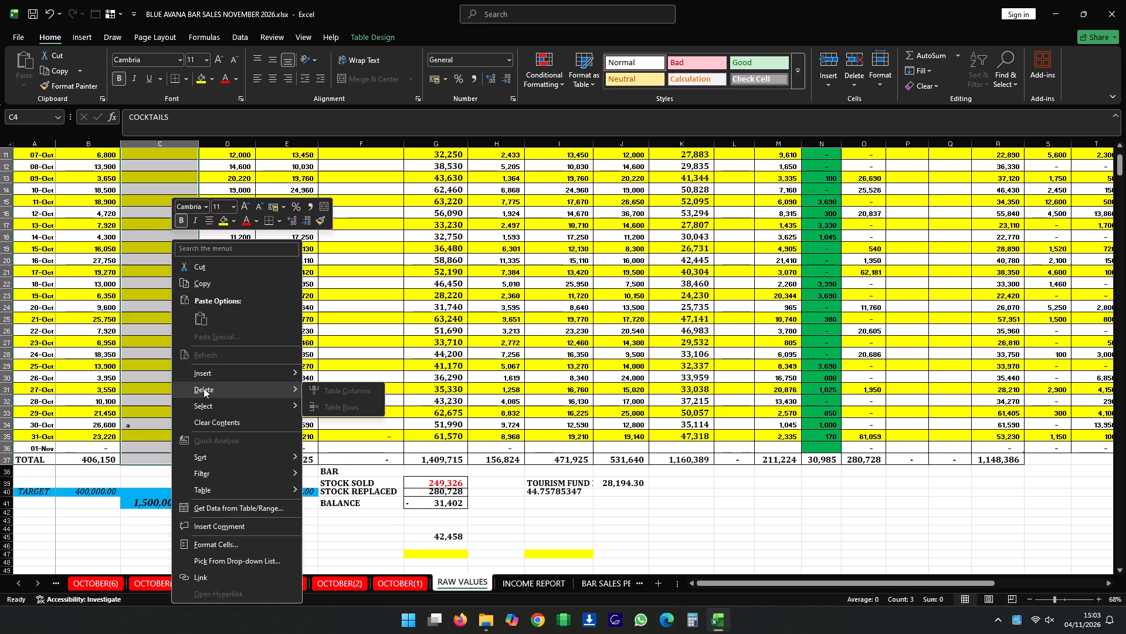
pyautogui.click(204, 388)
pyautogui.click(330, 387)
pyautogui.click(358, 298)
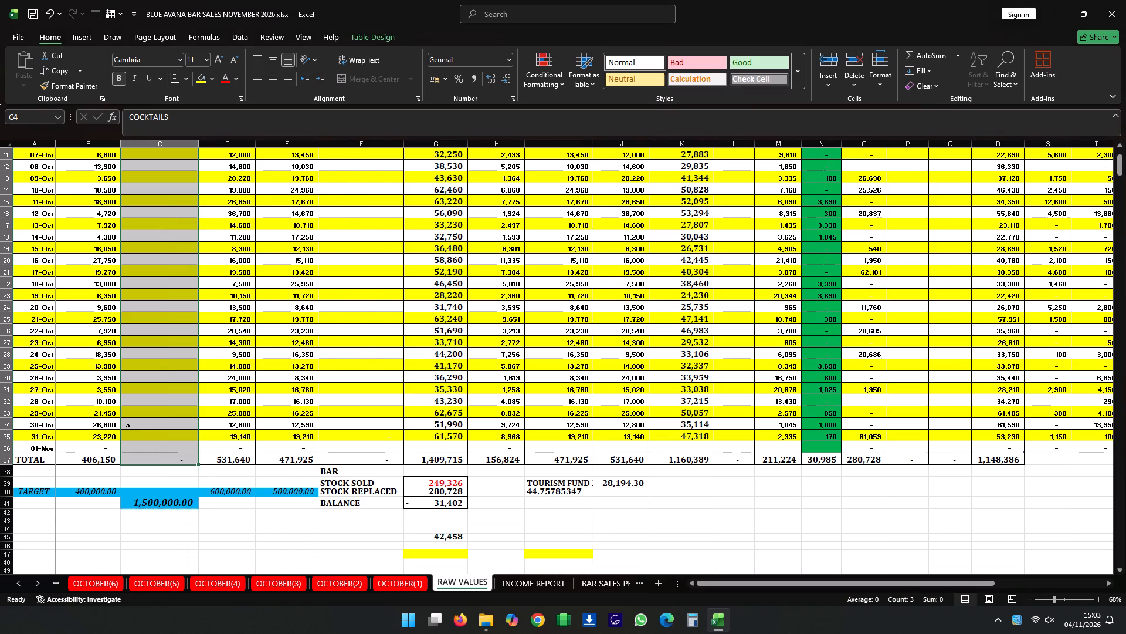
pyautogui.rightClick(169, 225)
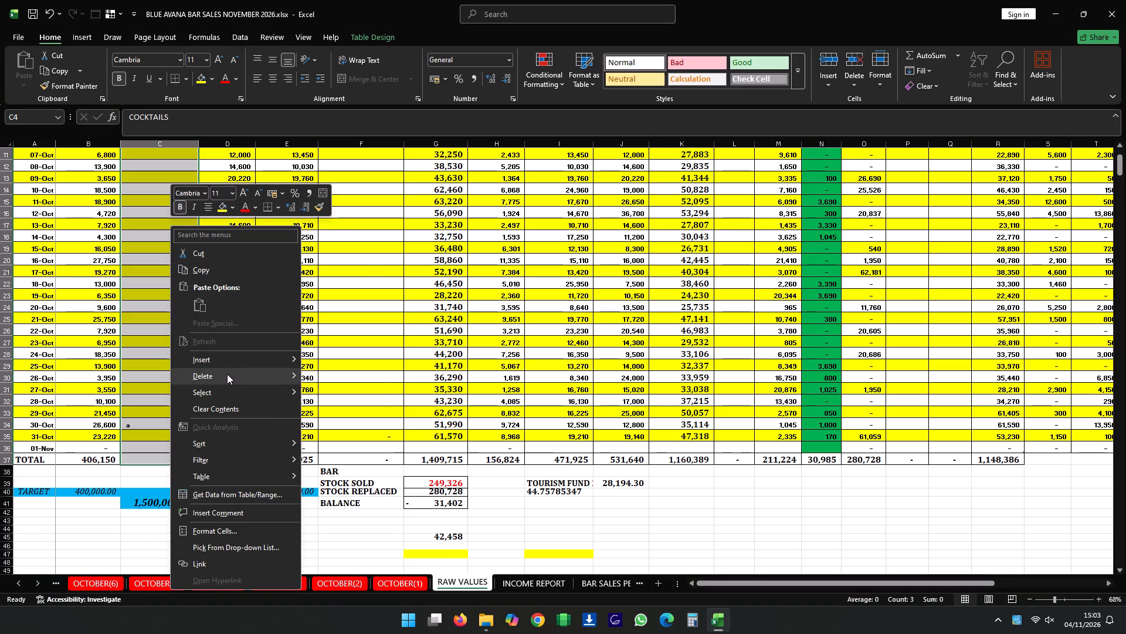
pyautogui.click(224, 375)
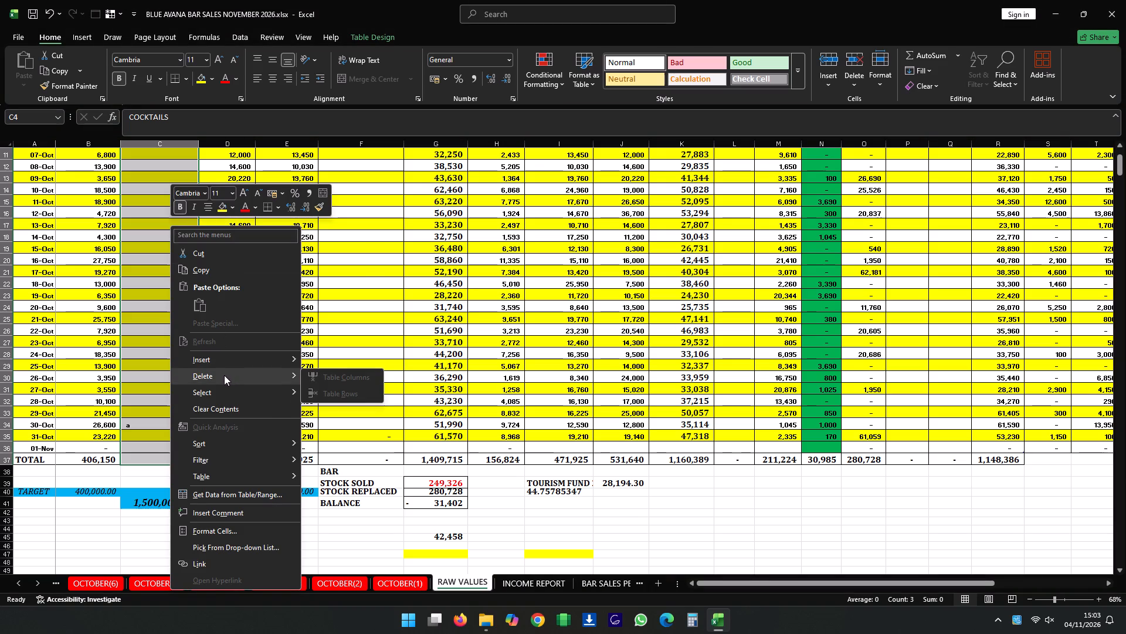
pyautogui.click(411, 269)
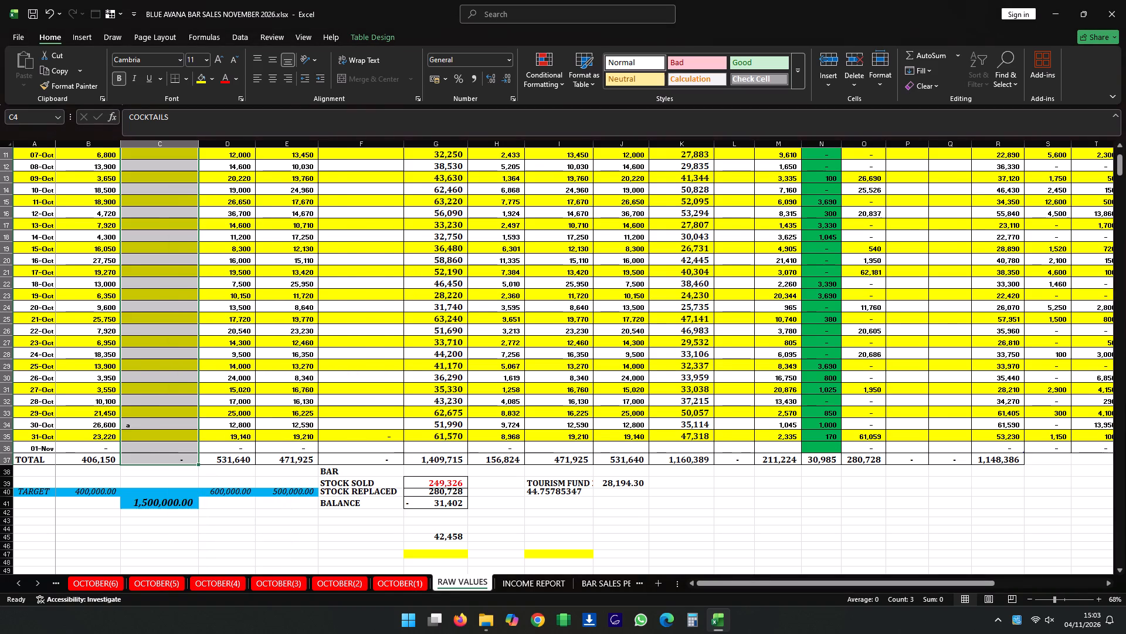
# Delete the entire COCKTAILS column C from the RAW VALUES sheet.
pyautogui.scroll(7, 168, 277)
pyautogui.click(94, 285)
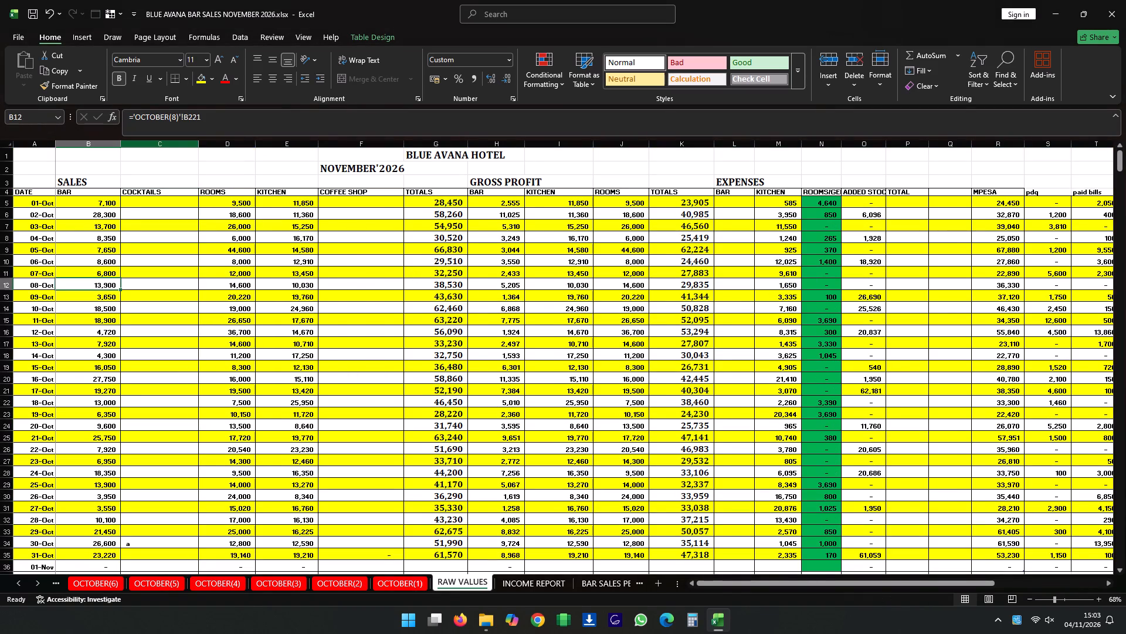
pyautogui.scroll(-9, 123, 318)
pyautogui.scroll(3, 123, 318)
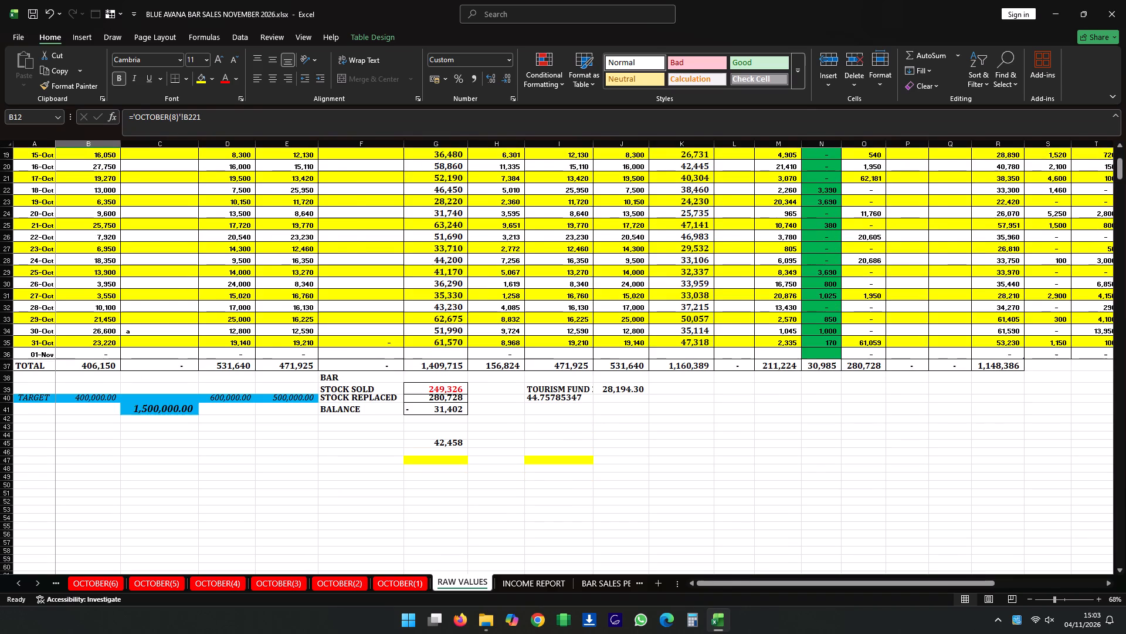
pyautogui.click(158, 139)
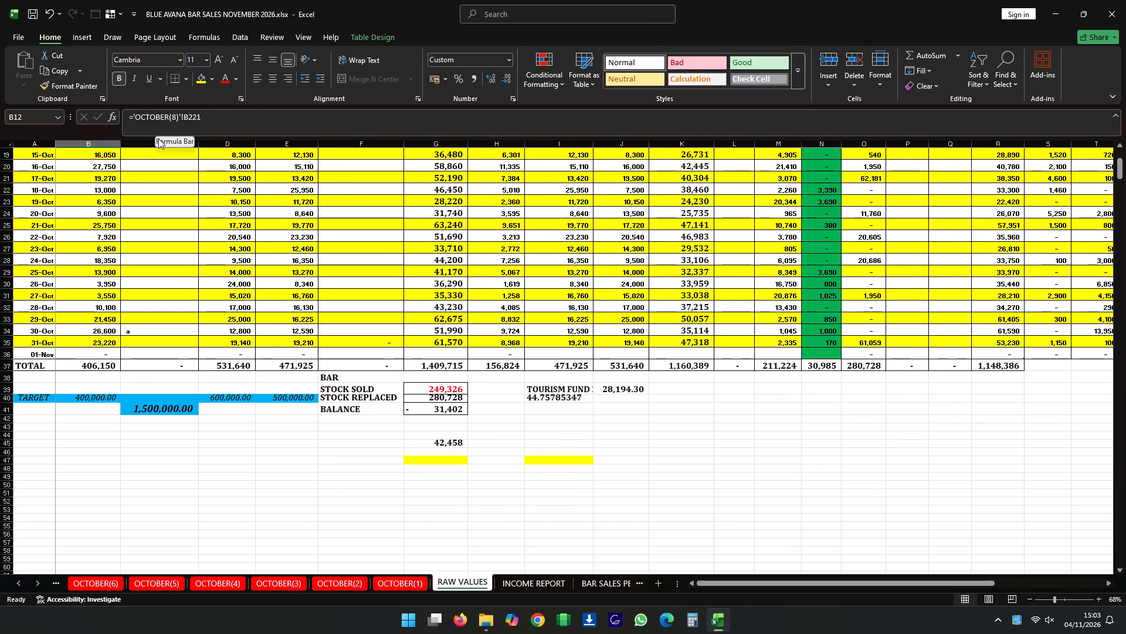
pyautogui.click(167, 201)
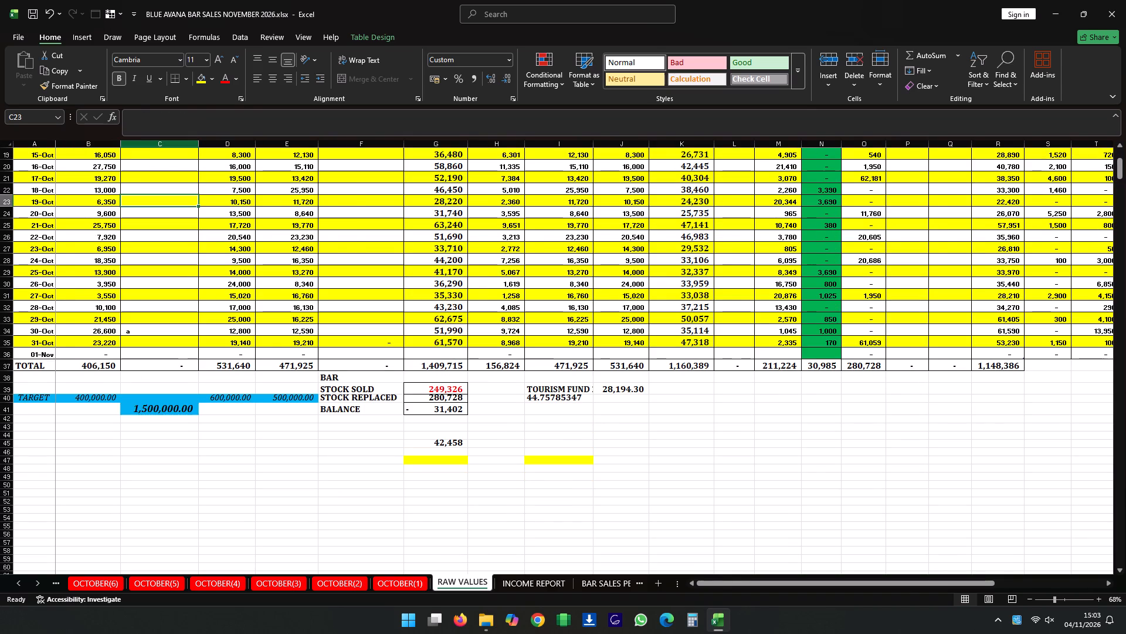
pyautogui.click(171, 144)
pyautogui.rightClick(171, 144)
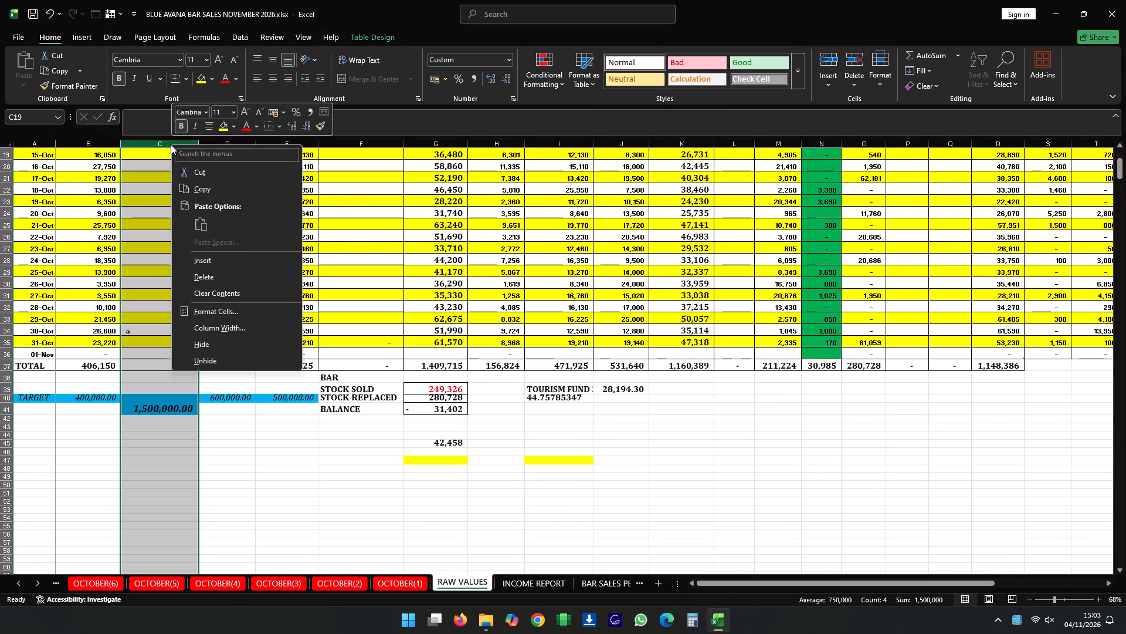
pyautogui.click(212, 274)
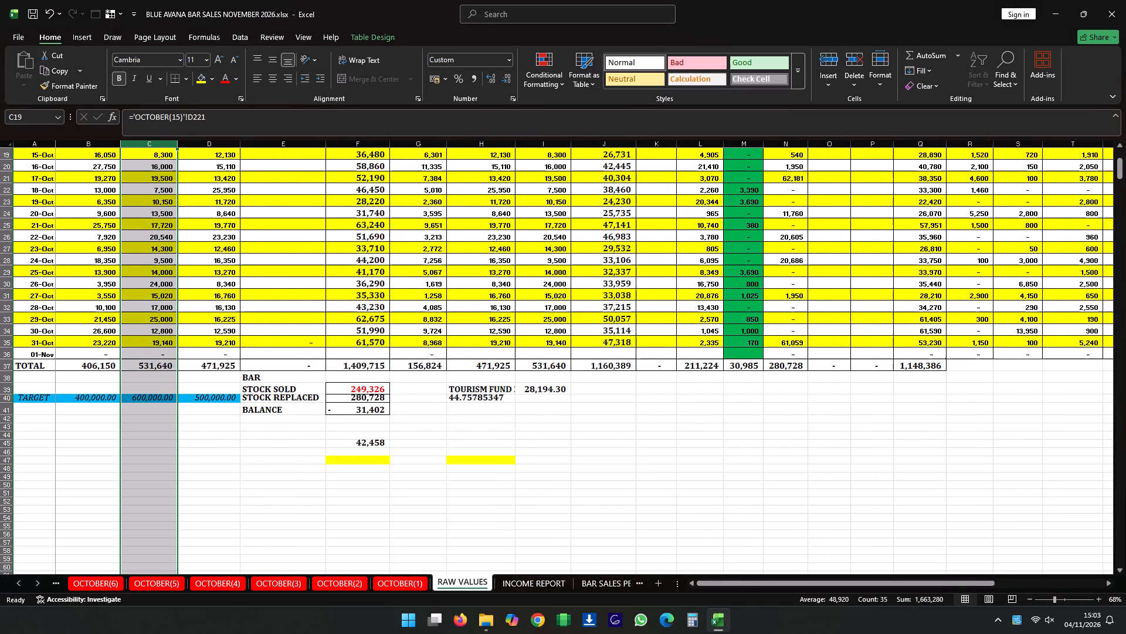
# Copy the STOCK SOLD, STOCK REPLACED and BALANCE block E39:F42 and paste it at cell B43, below the TARGET row.
pyautogui.moveTo(281, 387); pyautogui.dragTo(347, 416)
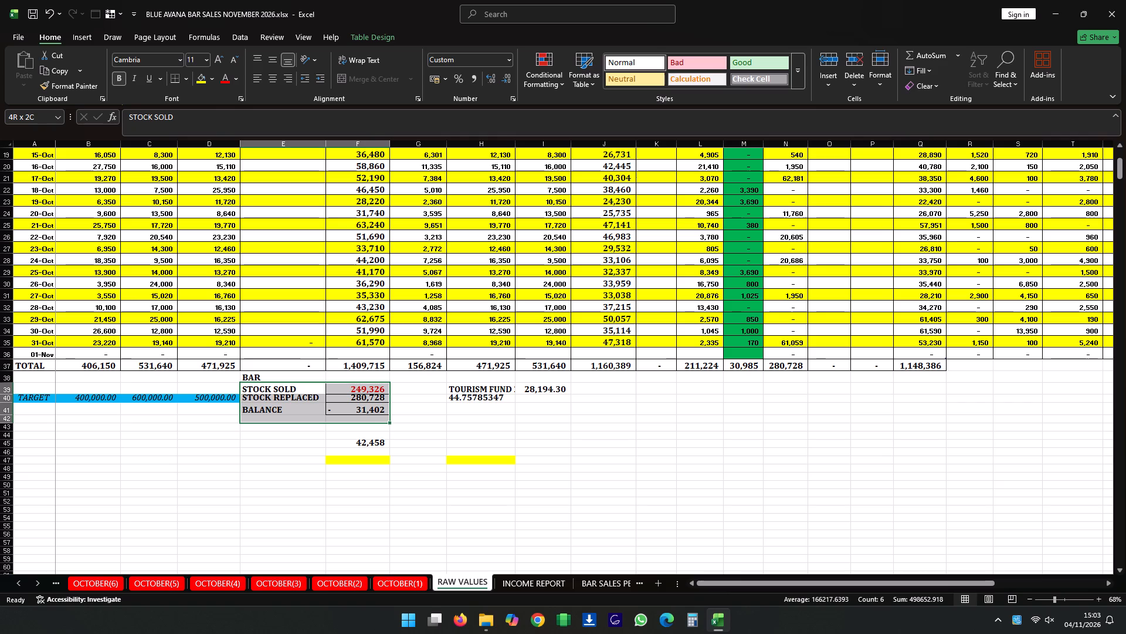
pyautogui.moveTo(347, 416); pyautogui.dragTo(348, 420)
pyautogui.rightClick(347, 400)
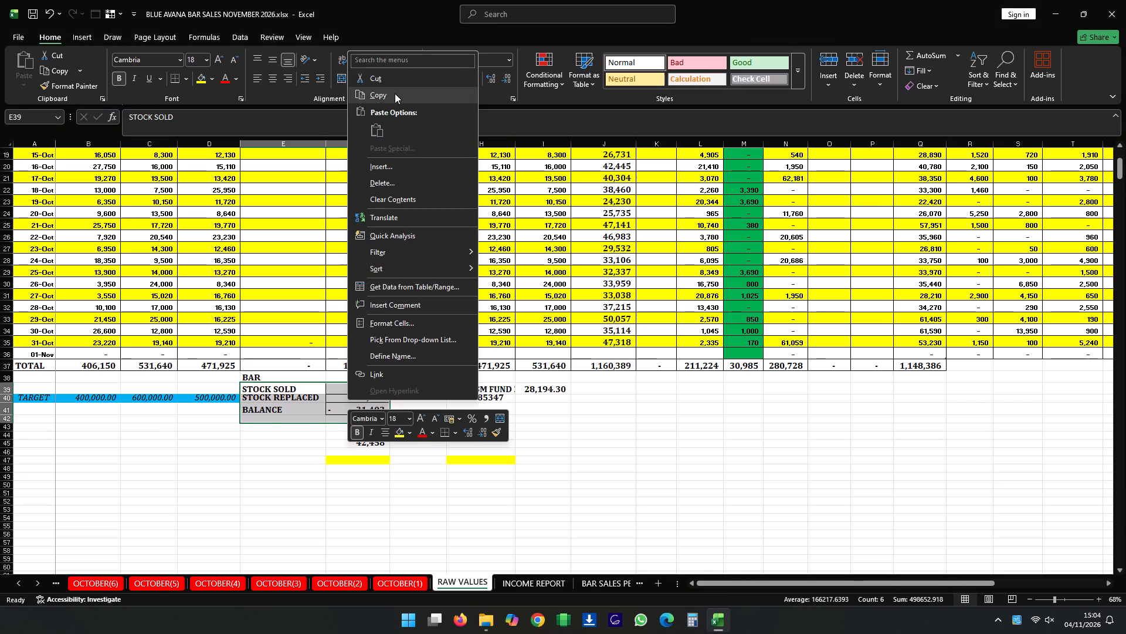
pyautogui.click(395, 93)
pyautogui.click(104, 425)
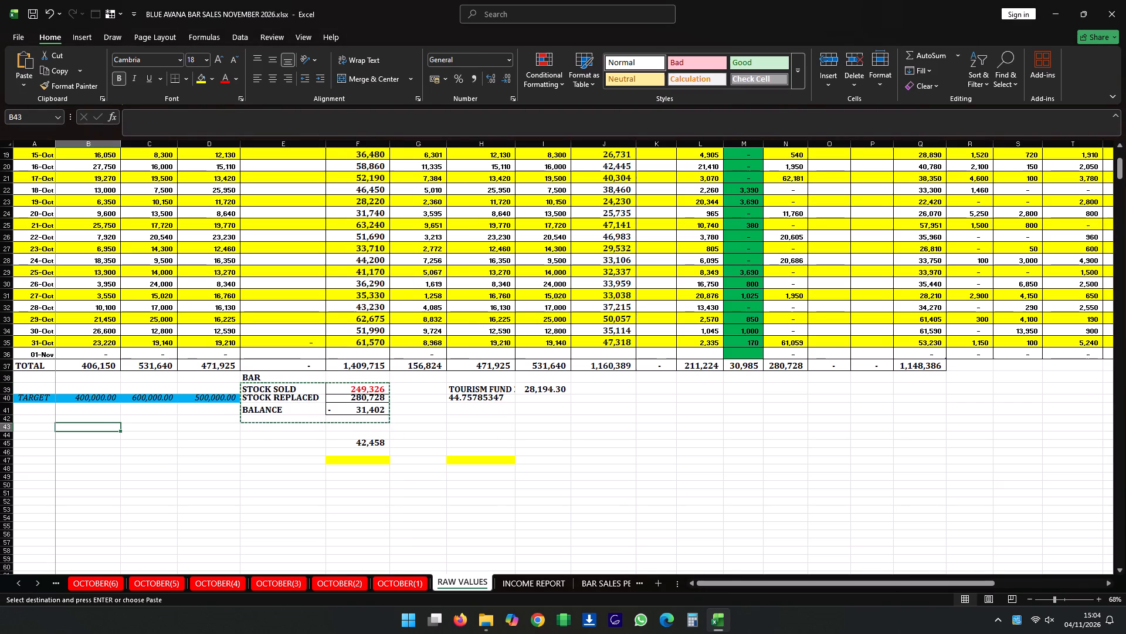
pyautogui.rightClick(104, 425)
pyautogui.click(133, 177)
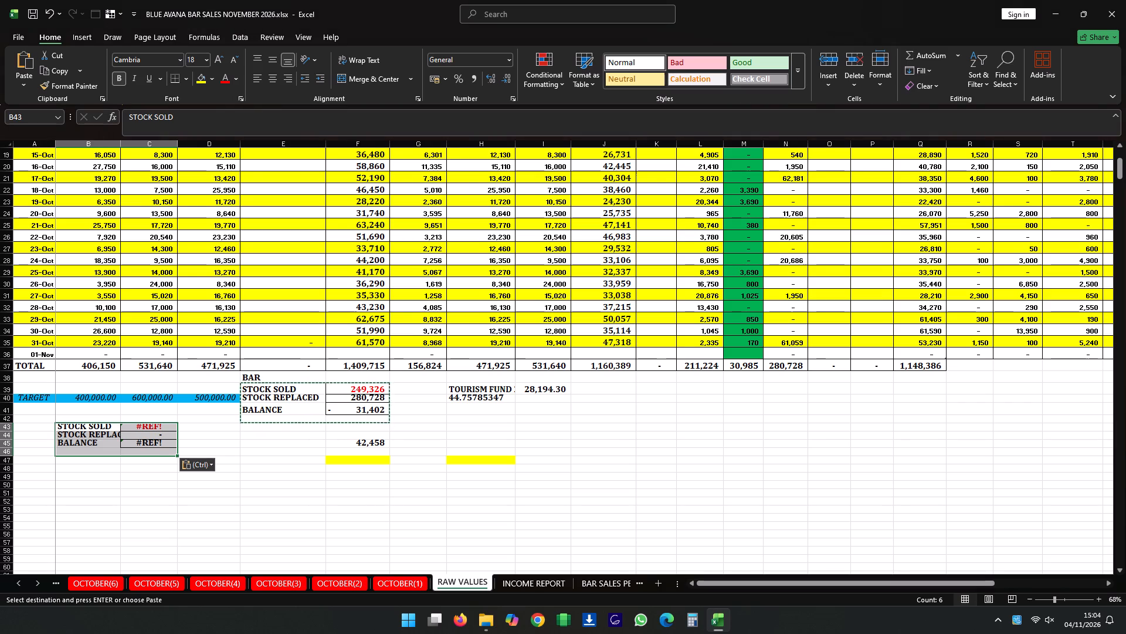
# Delete the entire COFFEE SHOP column E from the RAW VALUES sheet.
pyautogui.scroll(8, 277, 209)
pyautogui.click(274, 143)
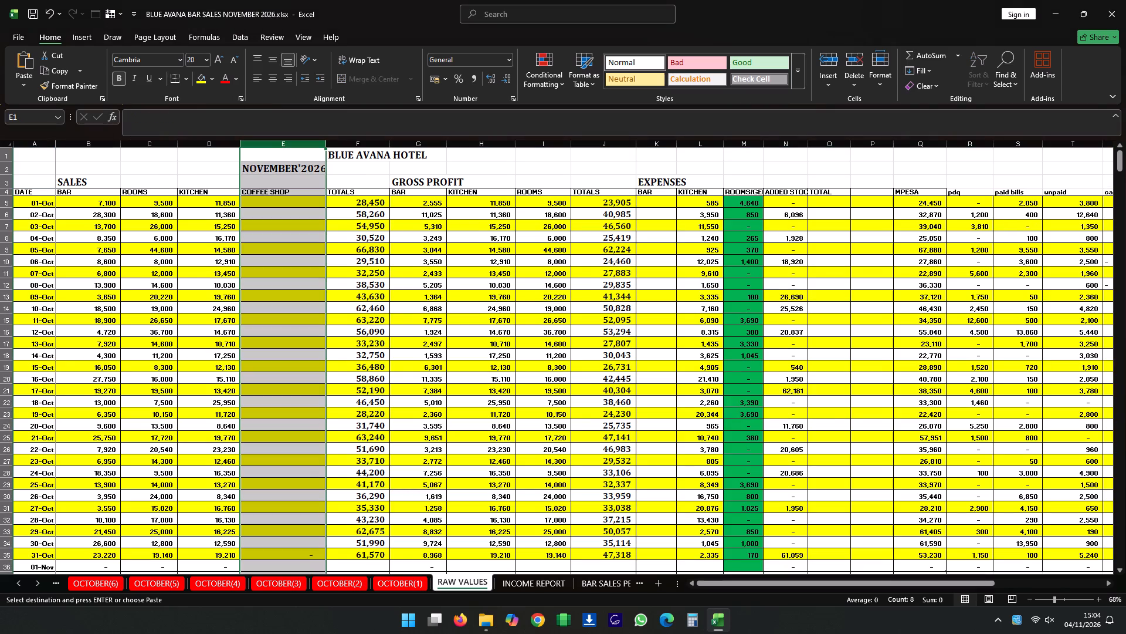
pyautogui.rightClick(274, 143)
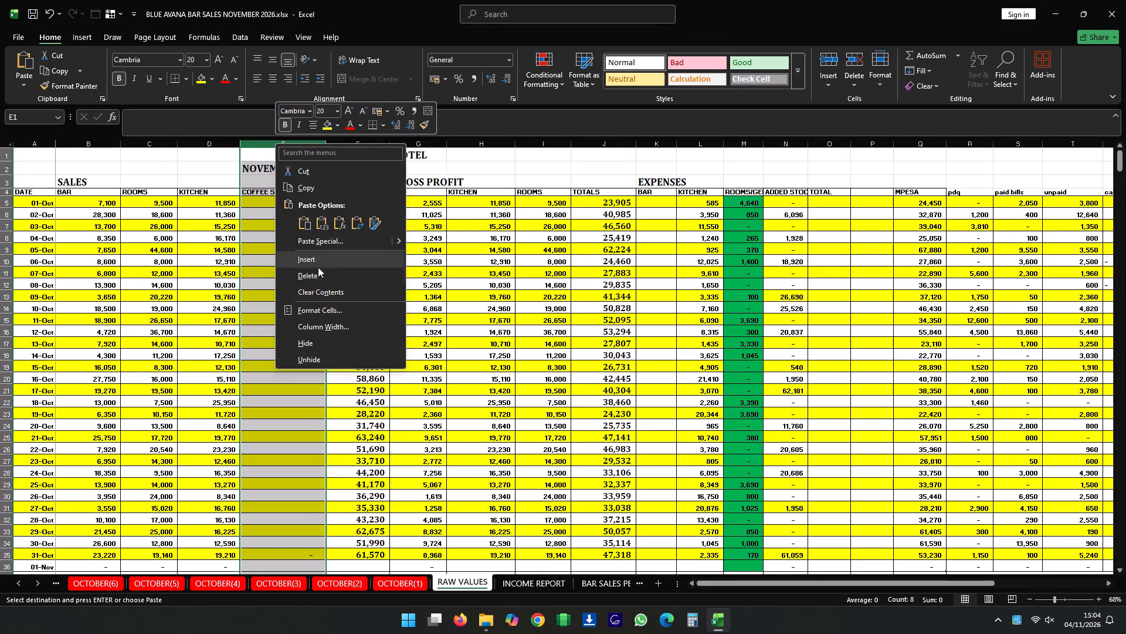
pyautogui.click(316, 274)
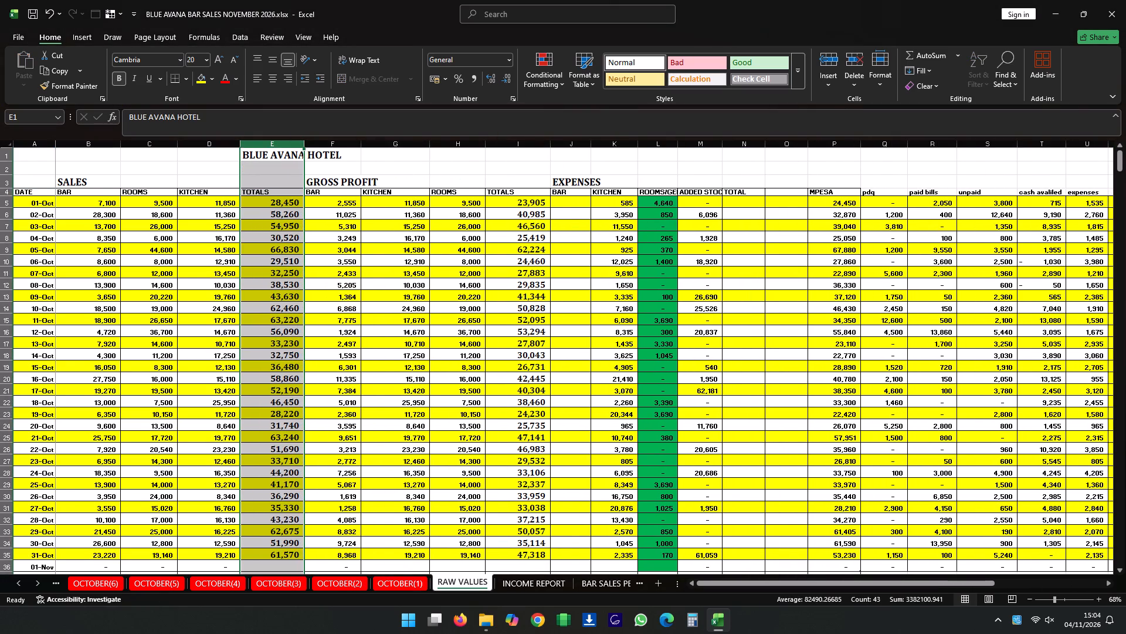
# Change the 01-Oct BAR sales formula in cell B5 to ='NOVEBER(1)'!B221.
pyautogui.scroll(-2, 316, 334)
pyautogui.scroll(2, 316, 334)
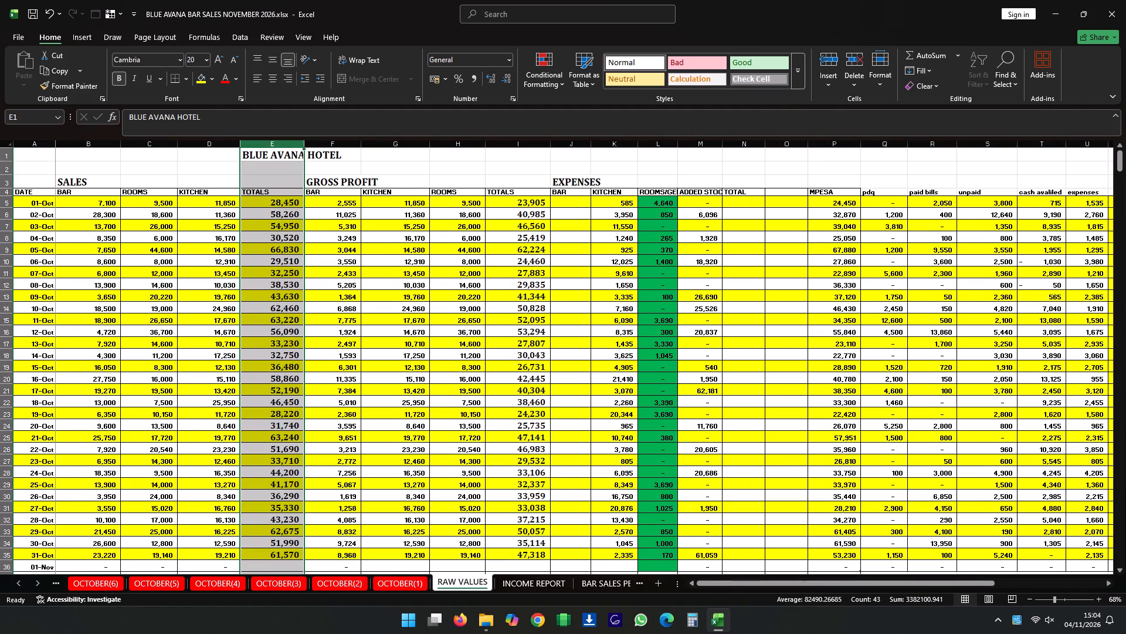
pyautogui.click(79, 203)
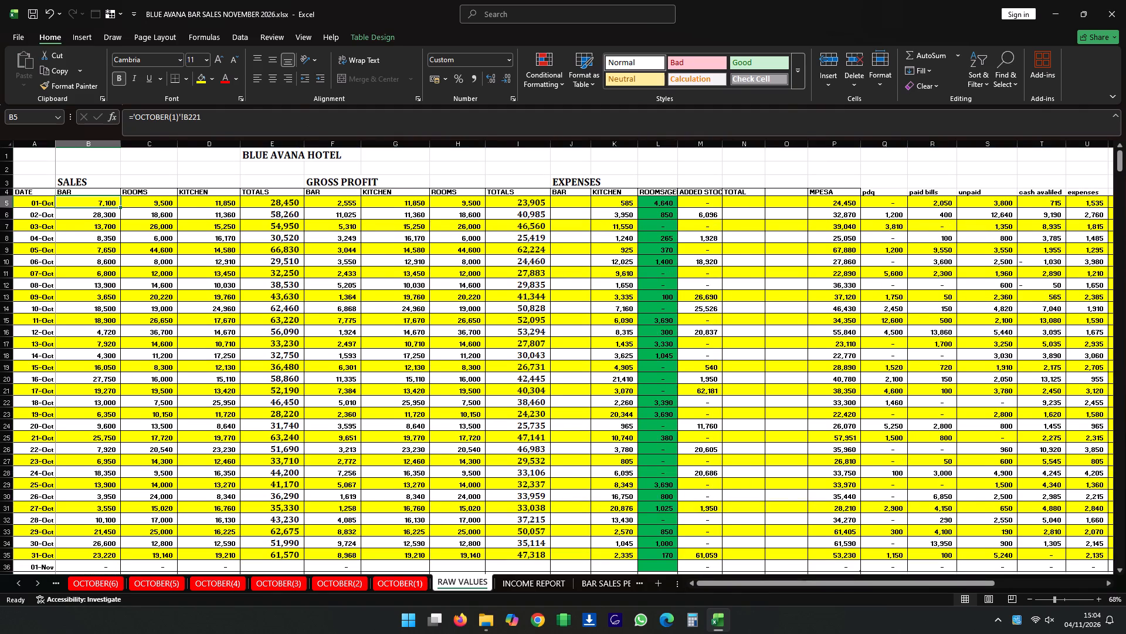
pyautogui.click(153, 117)
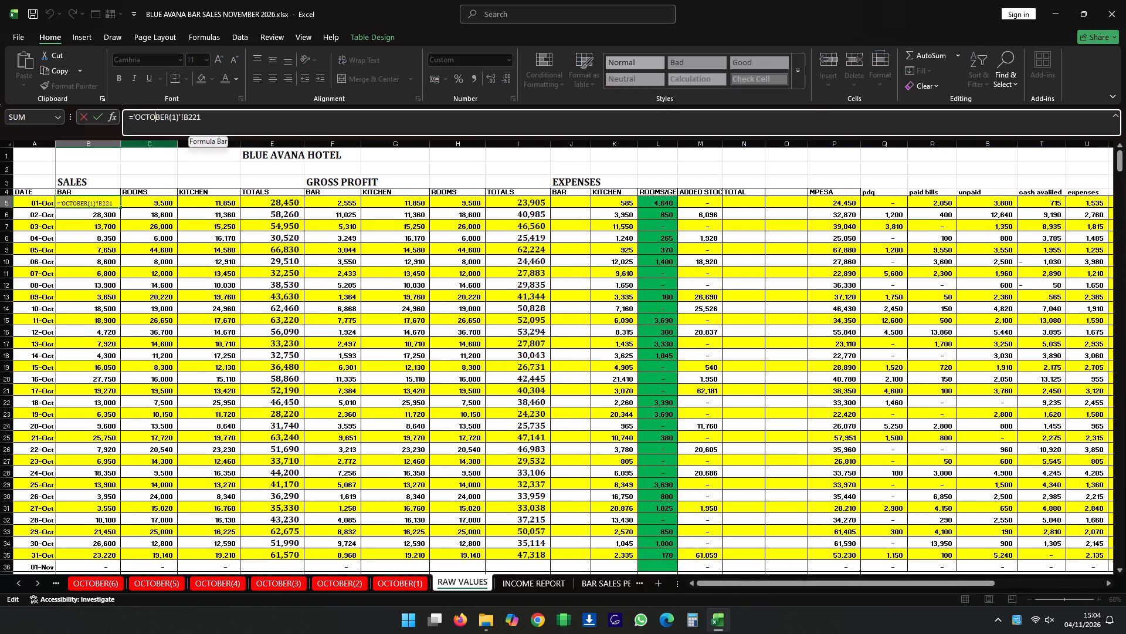
pyautogui.press('BackSpace')
pyautogui.press('BackSpace')
pyautogui.press('BackSpace')
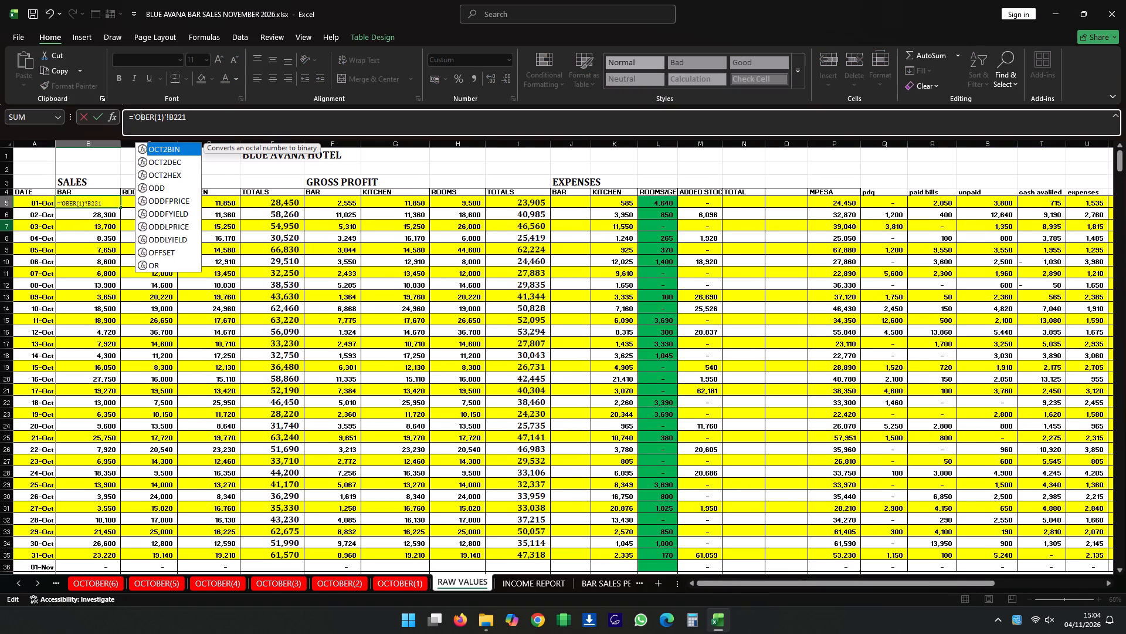
pyautogui.press('BackSpace')
pyautogui.write('NOVE')
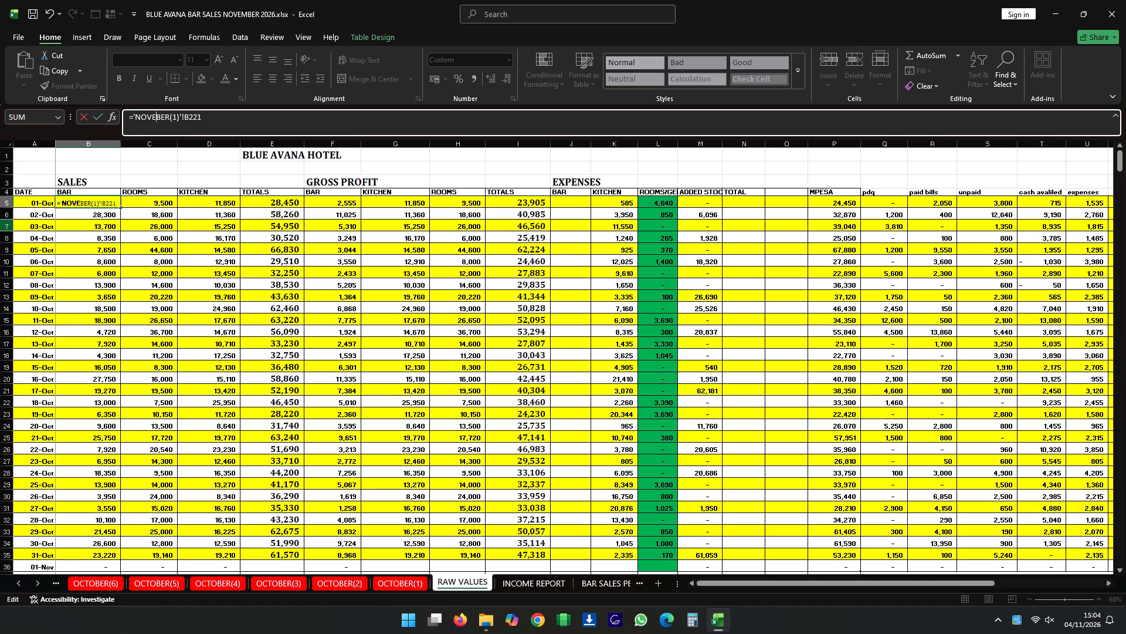
pyautogui.press('Return')
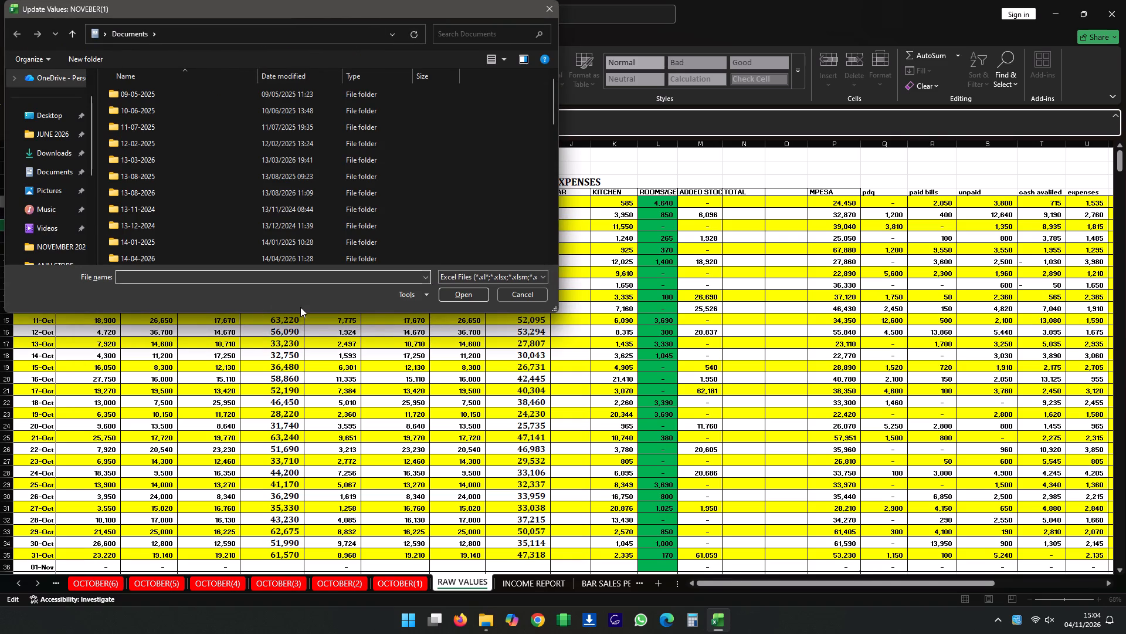
pyautogui.tripleClick(18, 585)
pyautogui.click(527, 290)
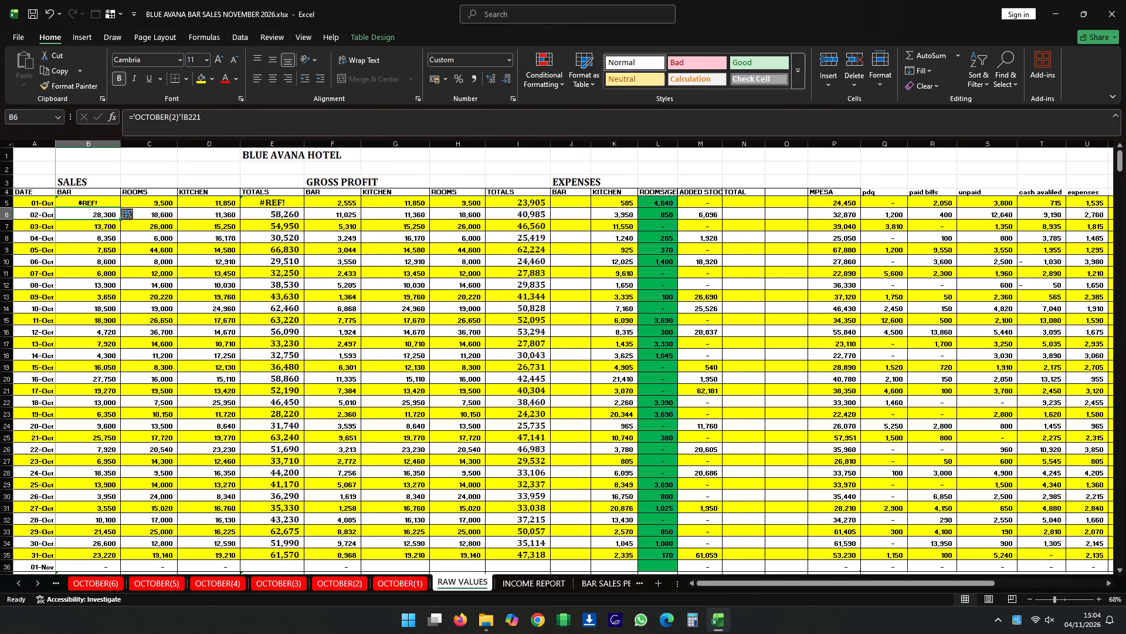
# Correct the misspelled sheet name in the 01-Oct BAR sales formula in B5 so it reads ='NOVEMBER(1)'!B221.
pyautogui.click(93, 198)
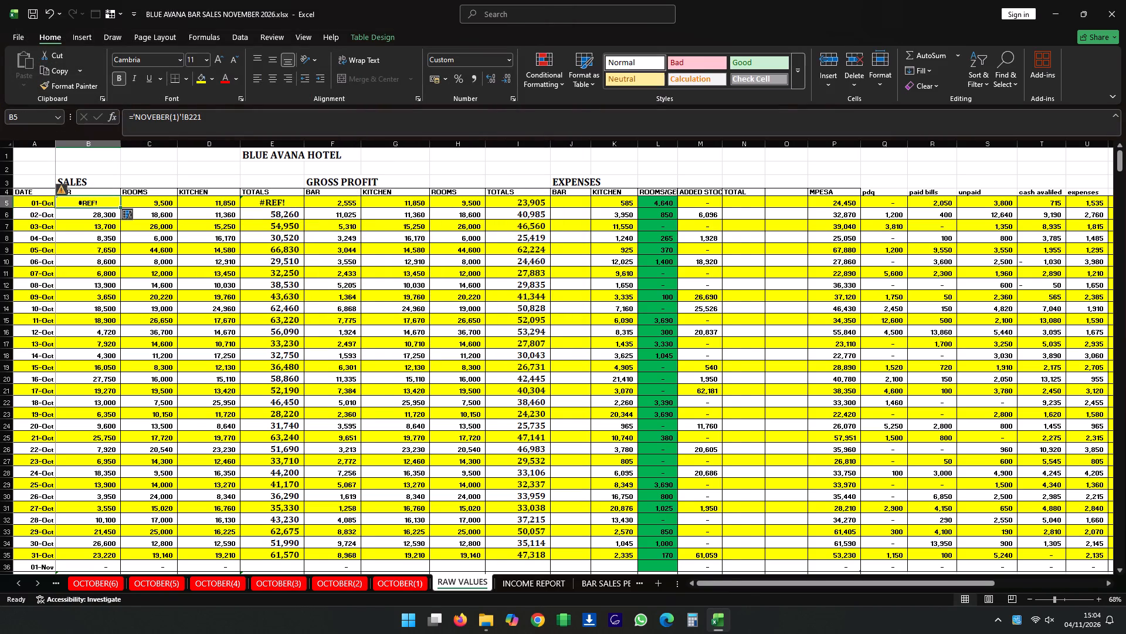
pyautogui.click(156, 117)
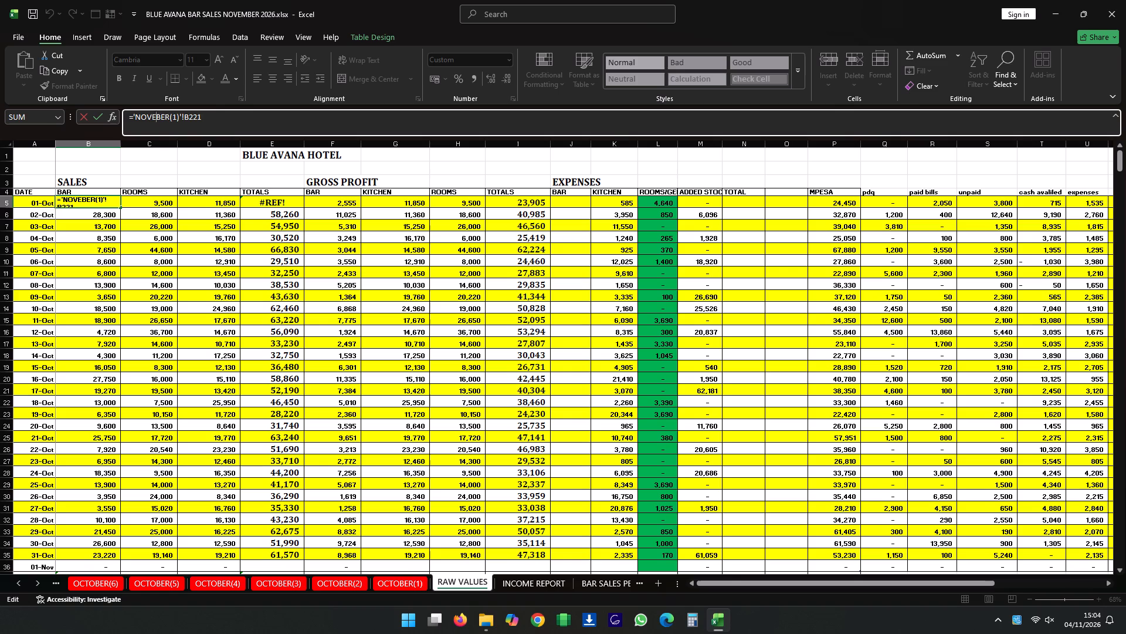
pyautogui.press('m')
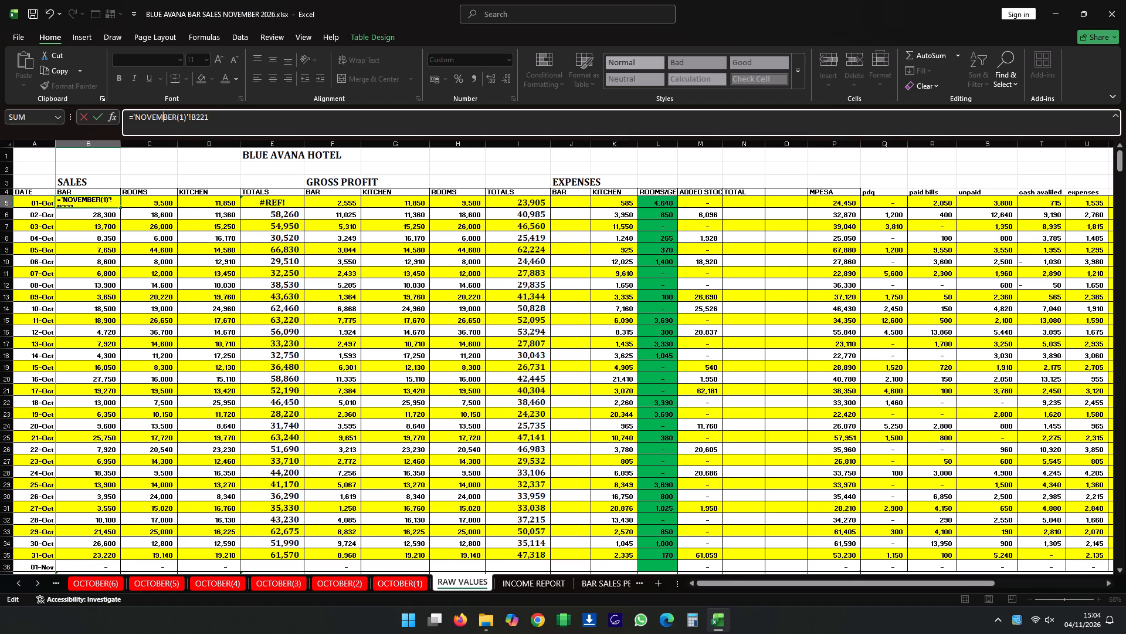
pyautogui.click(80, 335)
# Fill the B5 BAR sales formula down the column through B36.
pyautogui.click(86, 201)
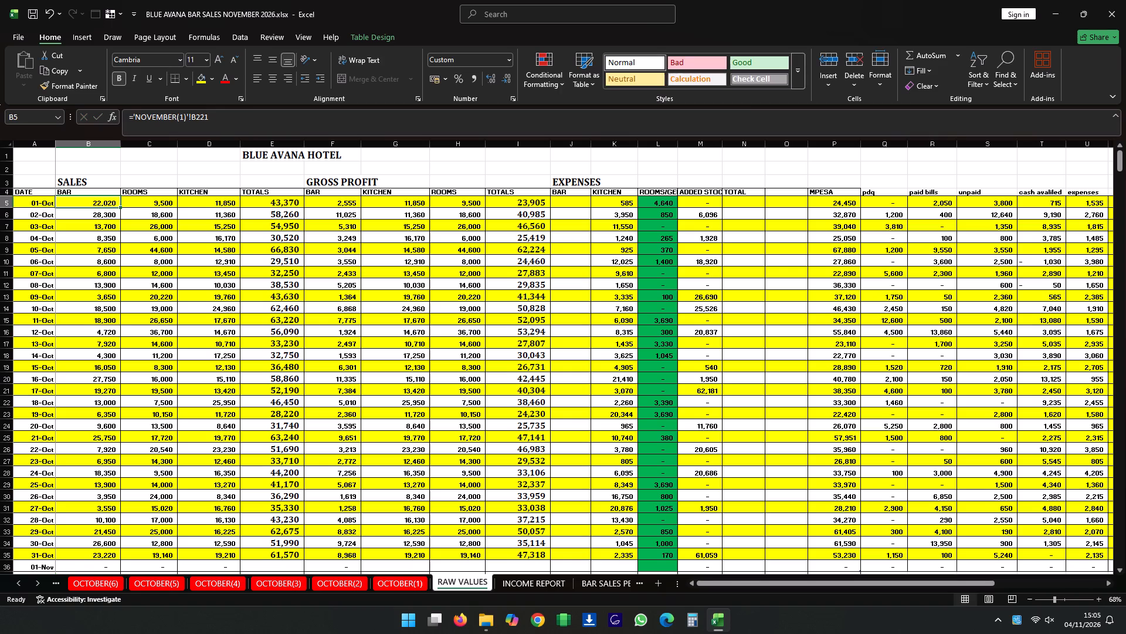
pyautogui.moveTo(118, 206); pyautogui.dragTo(118, 566)
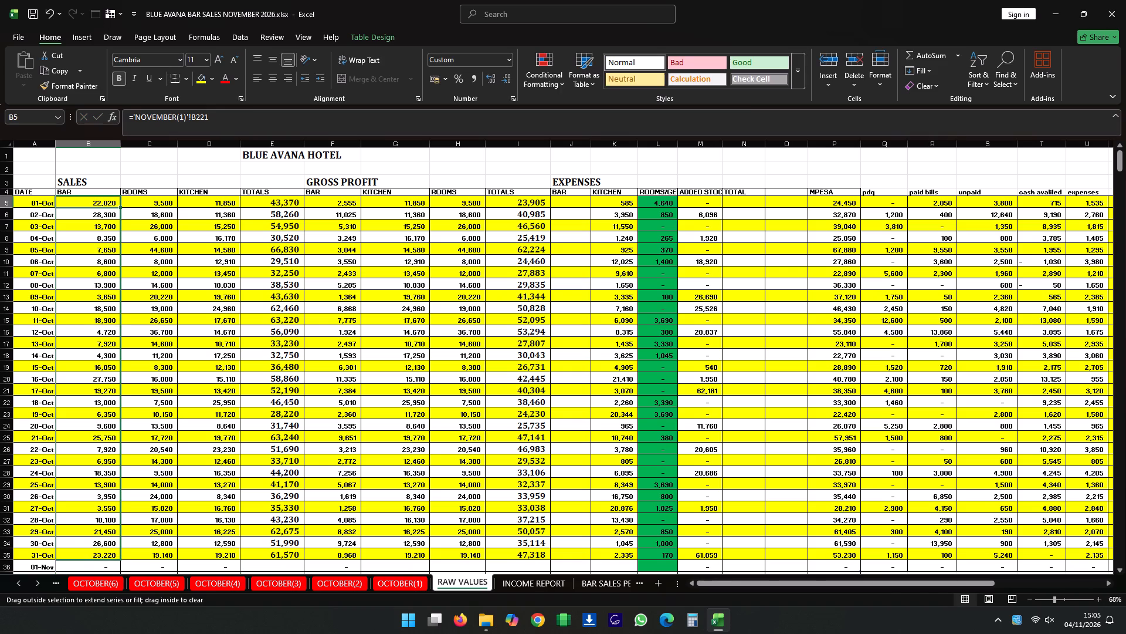
pyautogui.moveTo(118, 566); pyautogui.dragTo(118, 569)
pyautogui.click(120, 444)
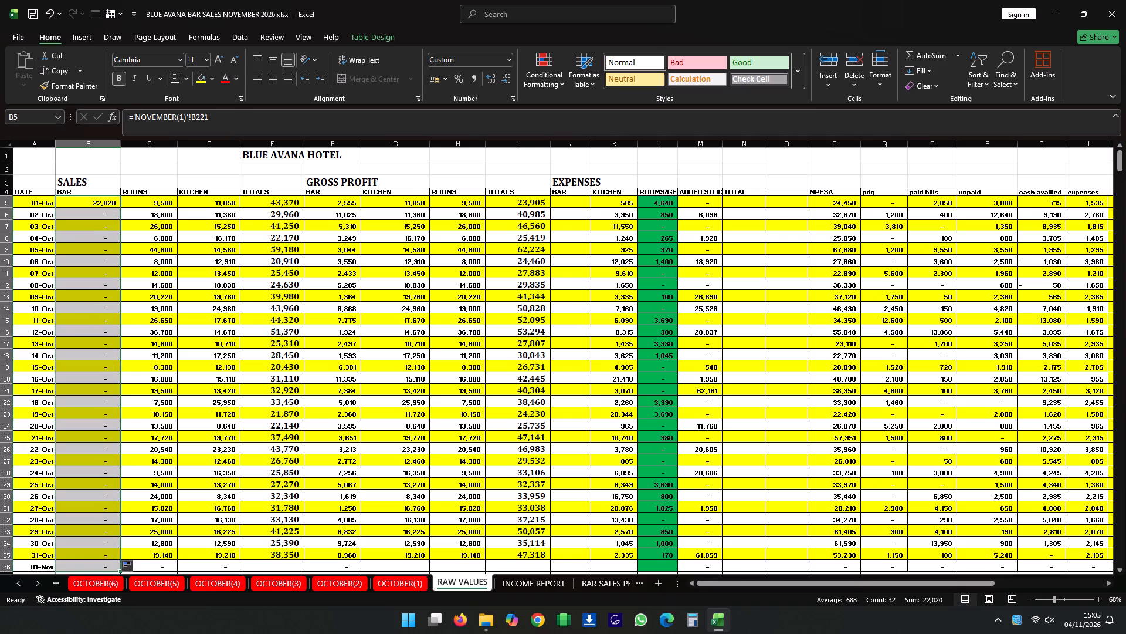
# Change the 02-Oct BAR sales formula in B6 to ='NOVEMBER(2)'!B221.
pyautogui.click(84, 213)
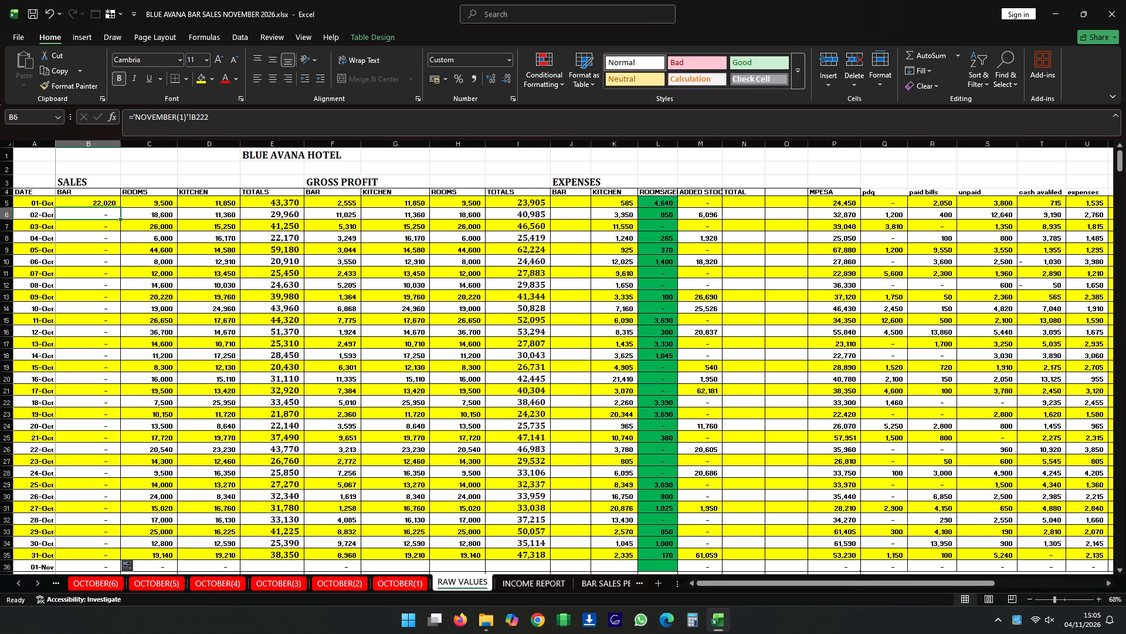
pyautogui.click(214, 118)
pyautogui.press('BackSpace')
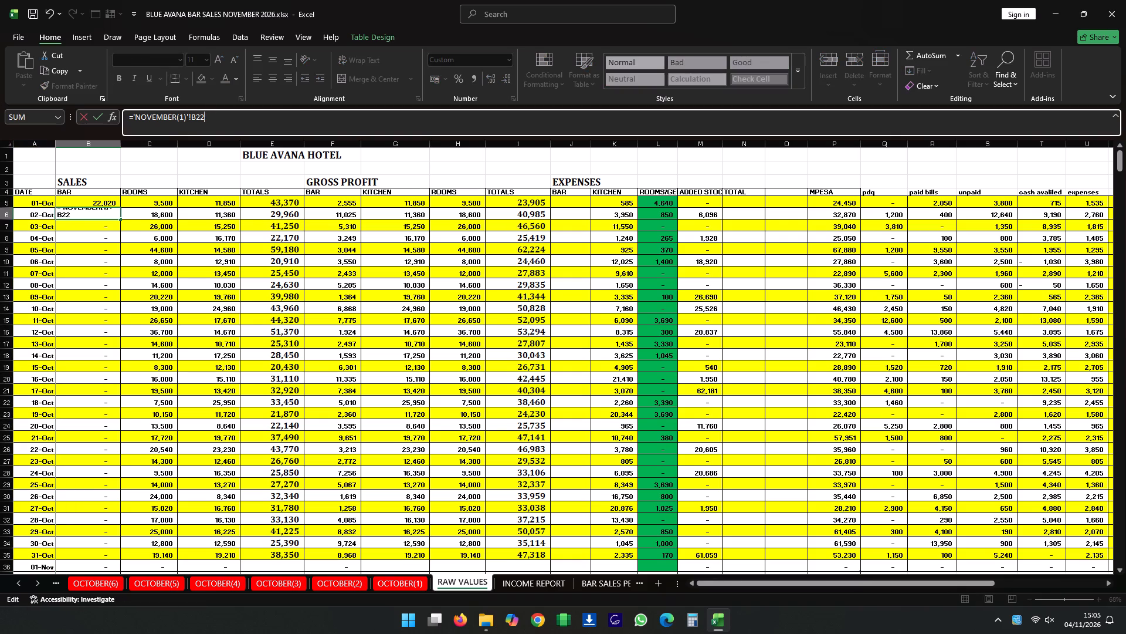
pyautogui.press('1')
pyautogui.press('Left')
pyautogui.press('Left')
pyautogui.press('Left')
pyautogui.press('Left')
pyautogui.press('Left')
pyautogui.press('Left')
pyautogui.press('Left')
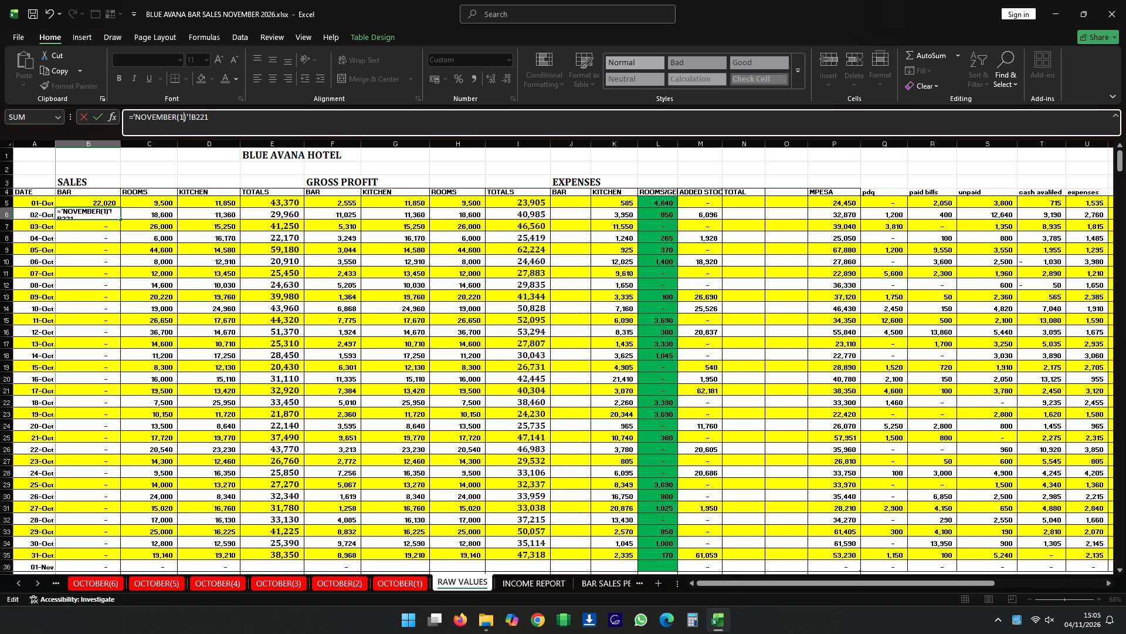
pyautogui.press('BackSpace')
pyautogui.press('2')
pyautogui.press('Return')
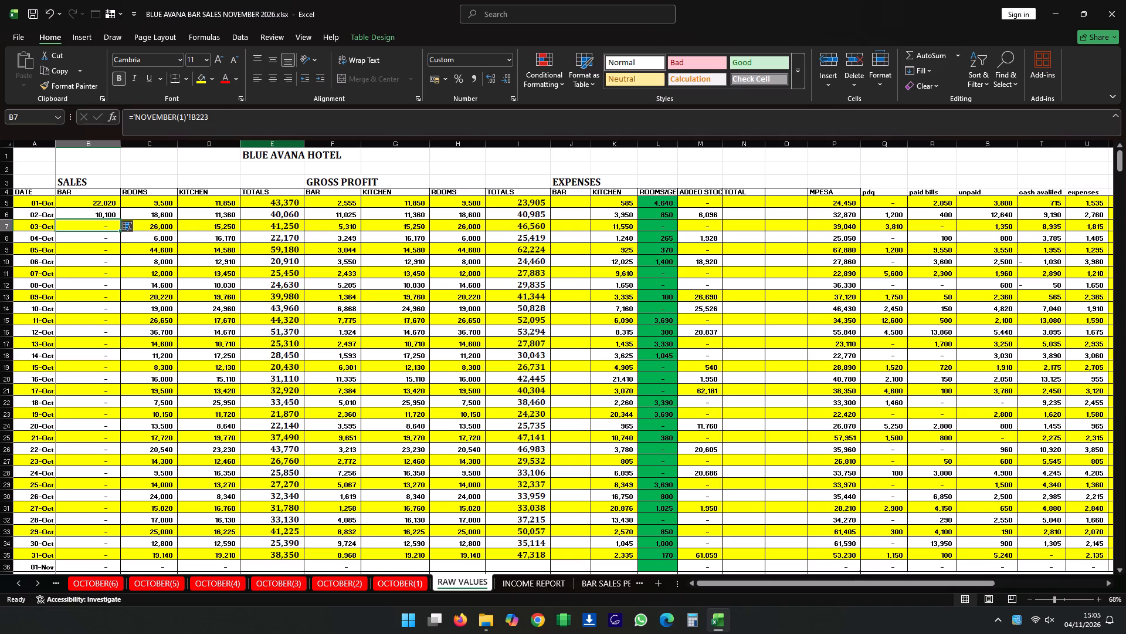
# Change the 03-Oct BAR sales formula in B7 to ='NOVEMBER(3)'!B221.
pyautogui.click(218, 119)
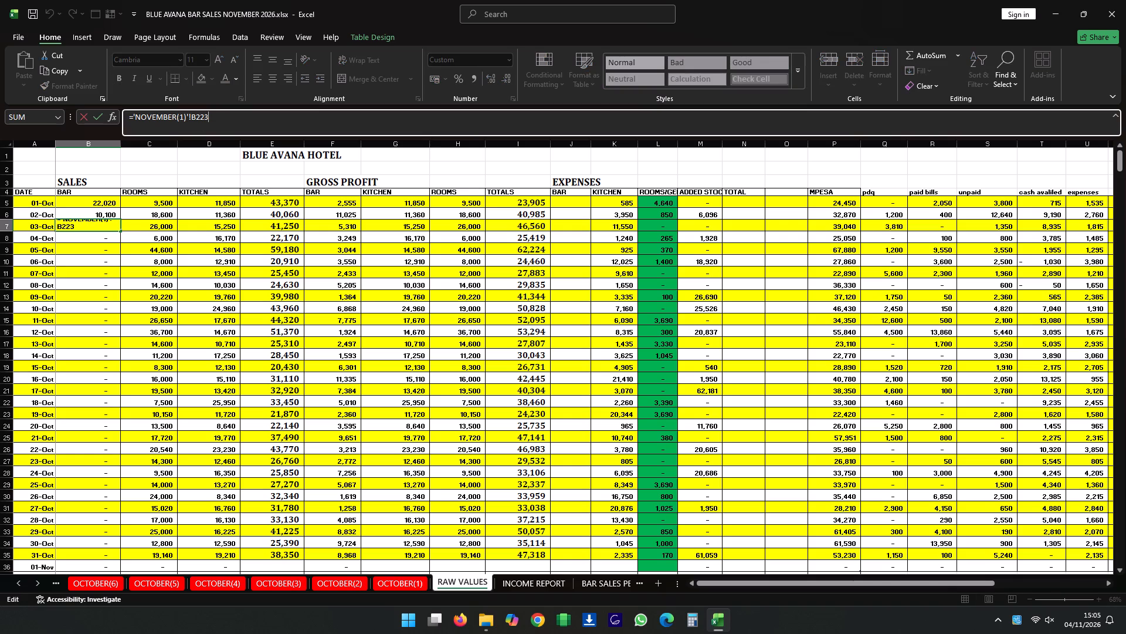
pyautogui.press('BackSpace')
pyautogui.press('1')
pyautogui.press('Left')
pyautogui.press('Left')
pyautogui.press('Left')
pyautogui.press('Left')
pyautogui.press('Left')
pyautogui.press('Left')
pyautogui.press('Left')
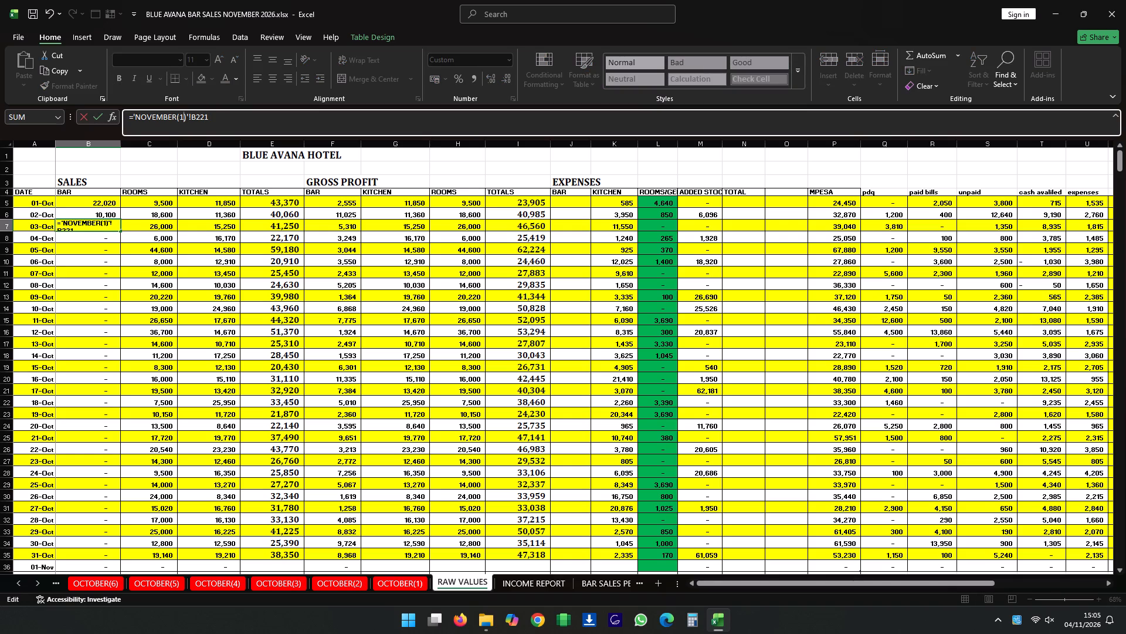
pyautogui.press('BackSpace')
pyautogui.press('3')
pyautogui.press('Return')
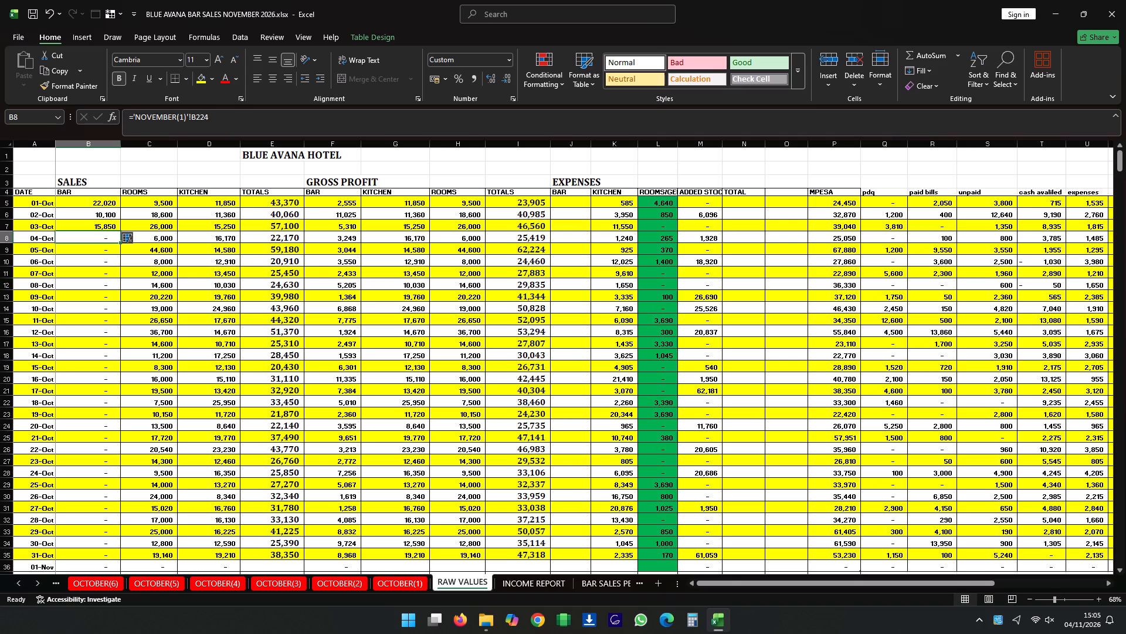
# Copy the BAR sales formulas B5:B36 and paste them into the SALES ROOMS and KITCHEN columns, starting at C5 and D5.
pyautogui.moveTo(92, 200); pyautogui.dragTo(88, 291)
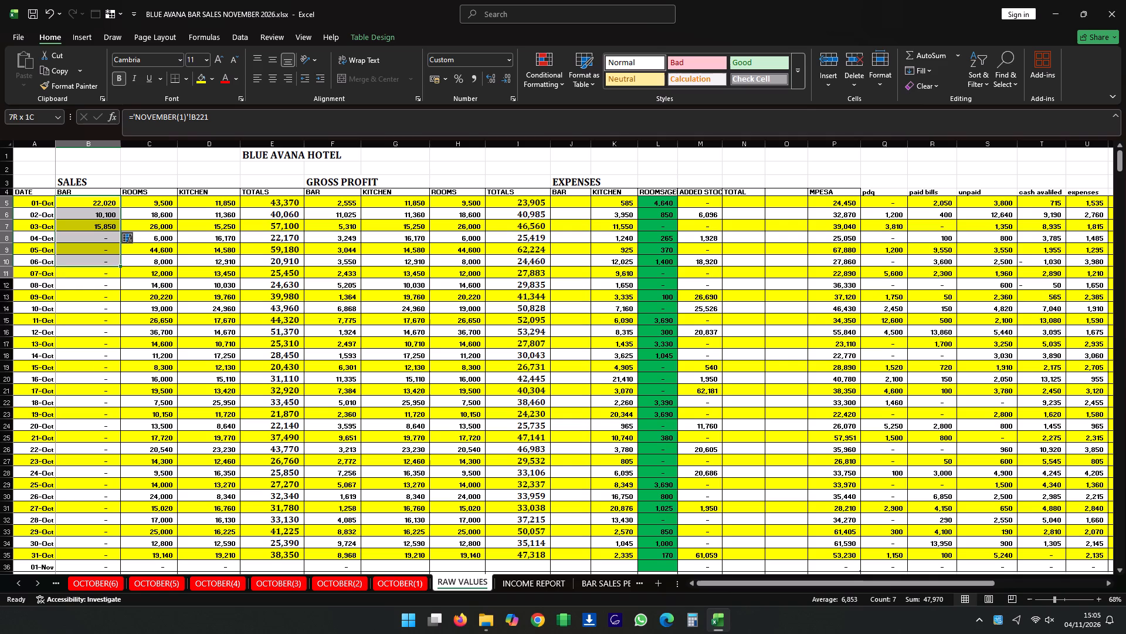
pyautogui.moveTo(88, 291); pyautogui.dragTo(86, 563)
pyautogui.rightClick(85, 472)
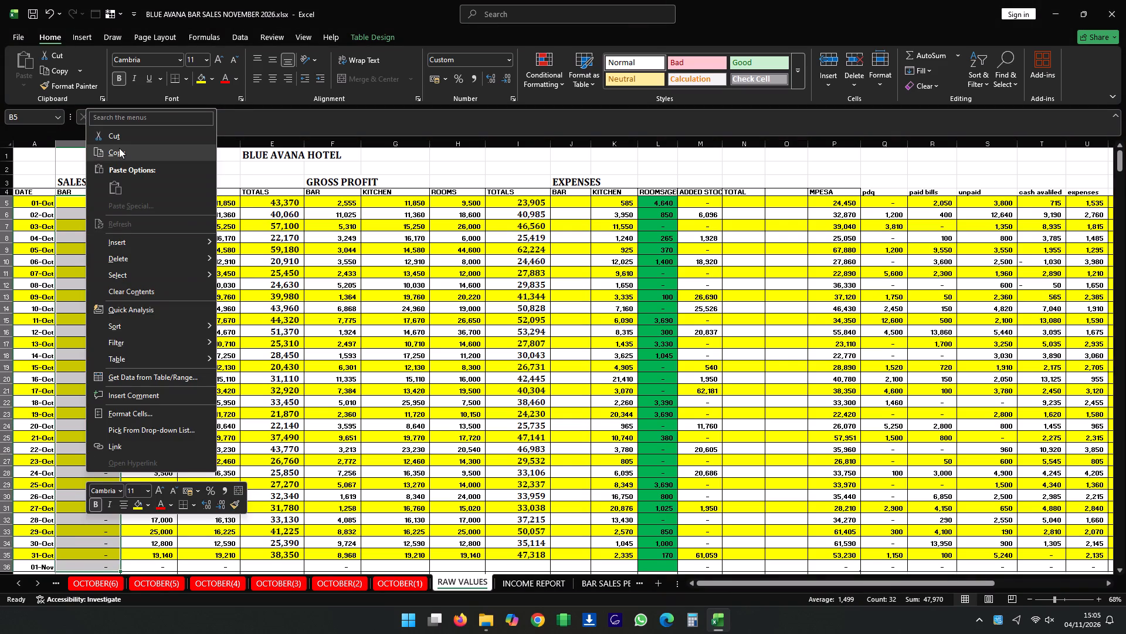
pyautogui.click(119, 148)
pyautogui.click(152, 200)
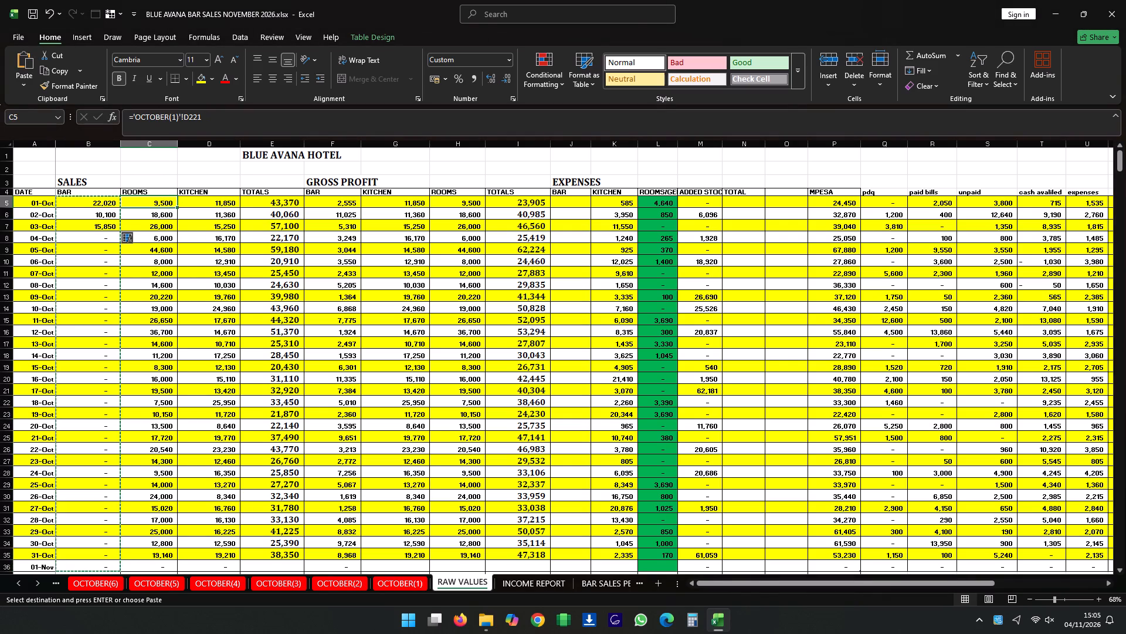
pyautogui.rightClick(154, 200)
pyautogui.click(180, 275)
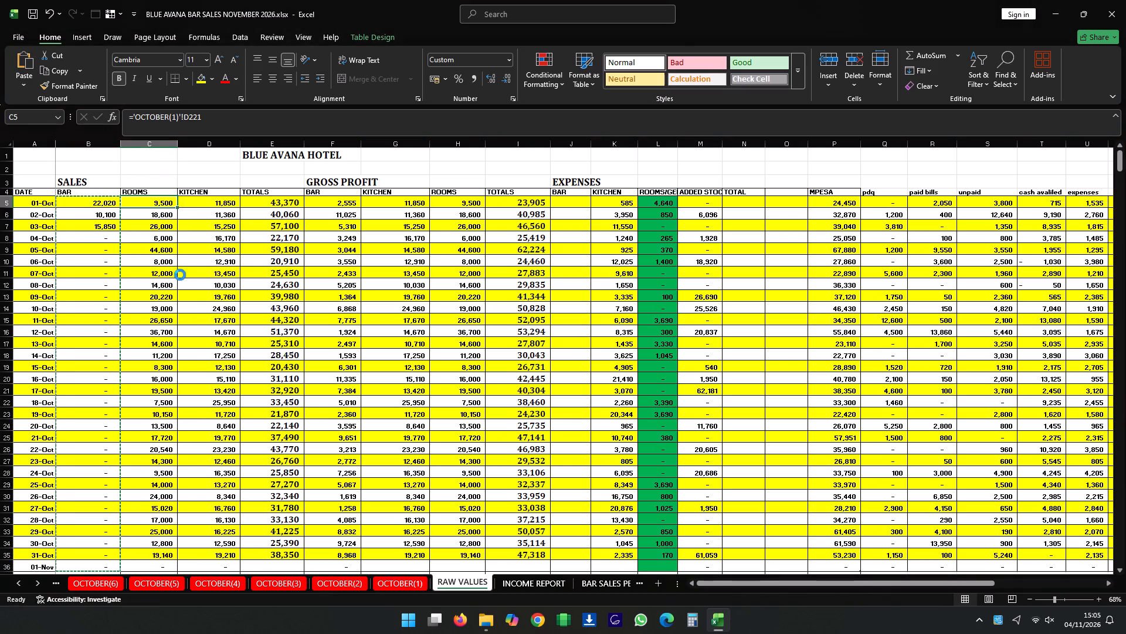
pyautogui.click(215, 198)
pyautogui.rightClick(215, 198)
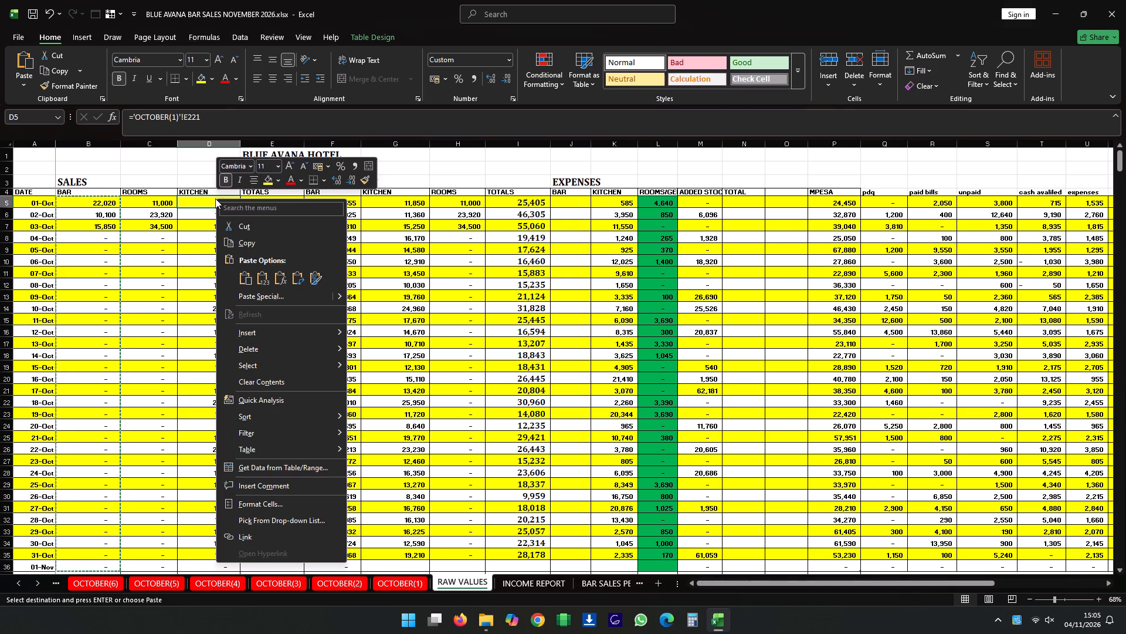
pyautogui.click(239, 280)
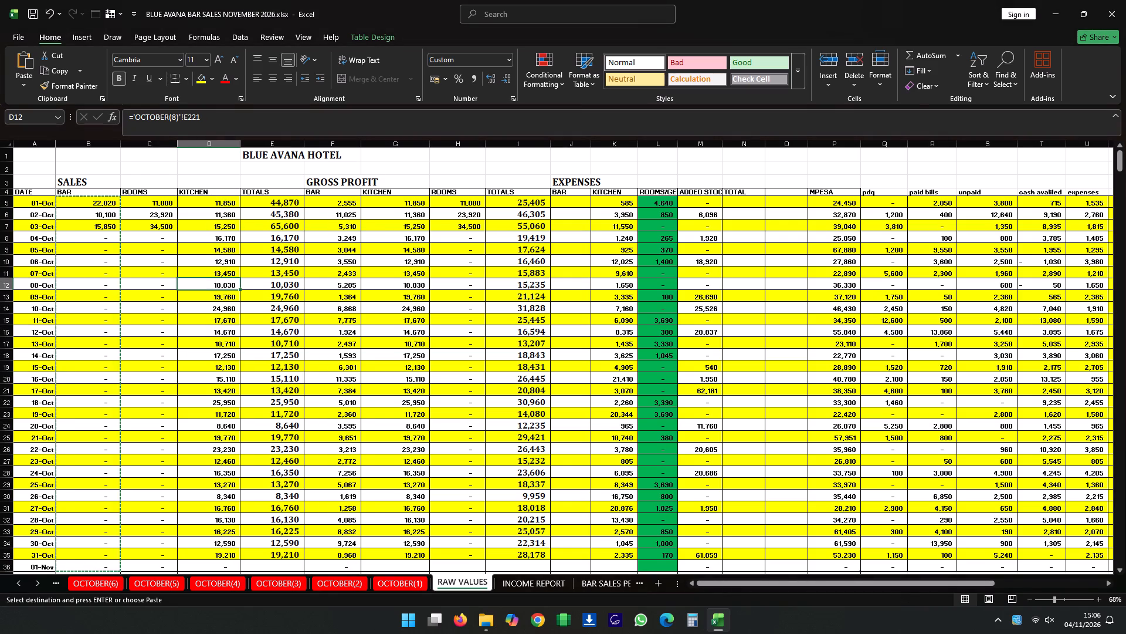
pyautogui.click(206, 203)
pyautogui.rightClick(206, 203)
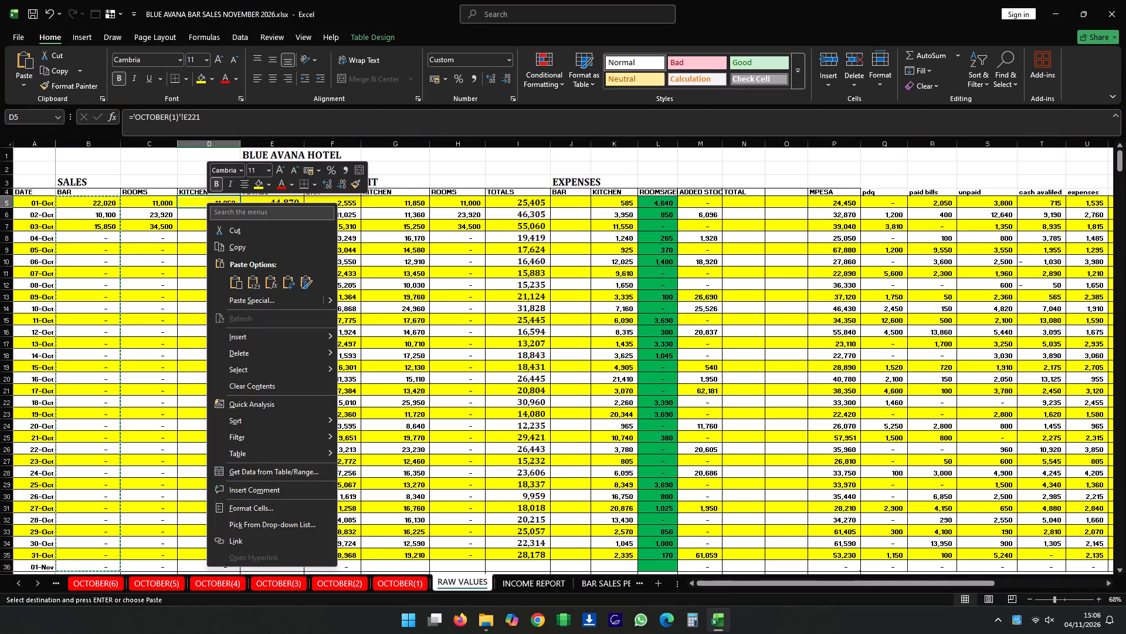
pyautogui.click(239, 278)
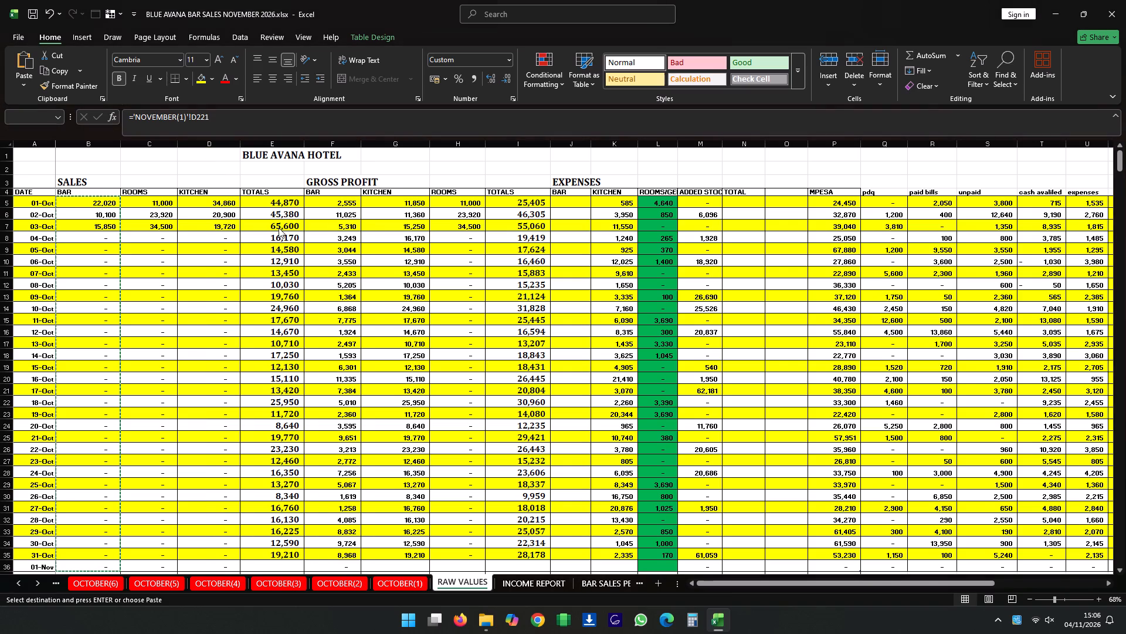
# Paste the copied BAR formulas into the GROSS PROFIT BAR column at F5 and the ADDED STOCK column at M5.
pyautogui.click(341, 203)
pyautogui.rightClick(341, 203)
pyautogui.click(369, 284)
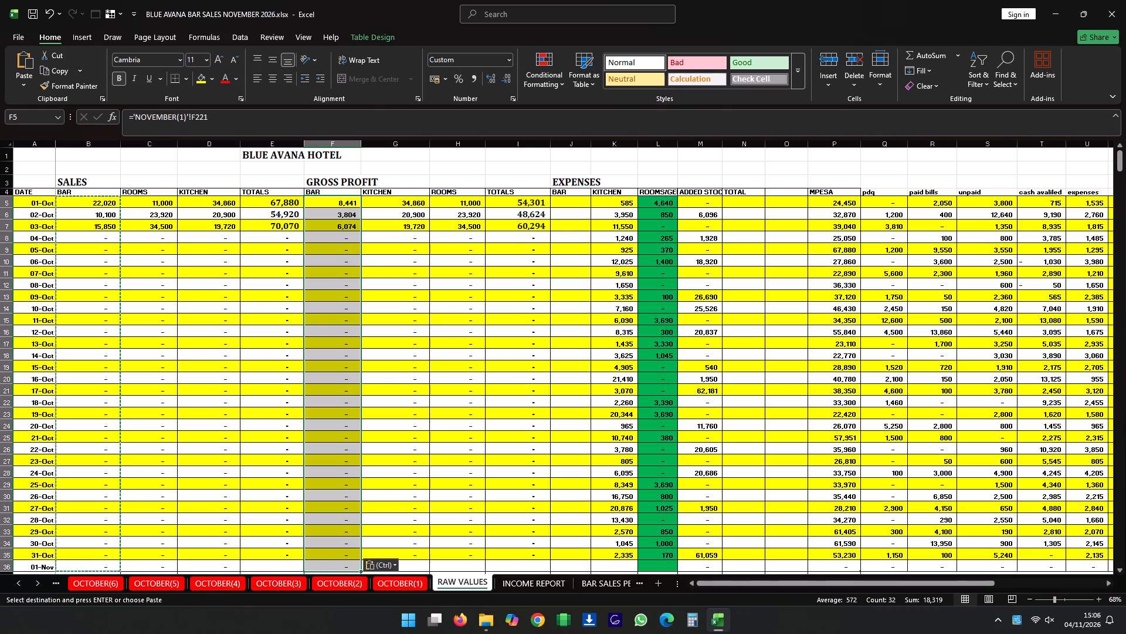
pyautogui.click(705, 201)
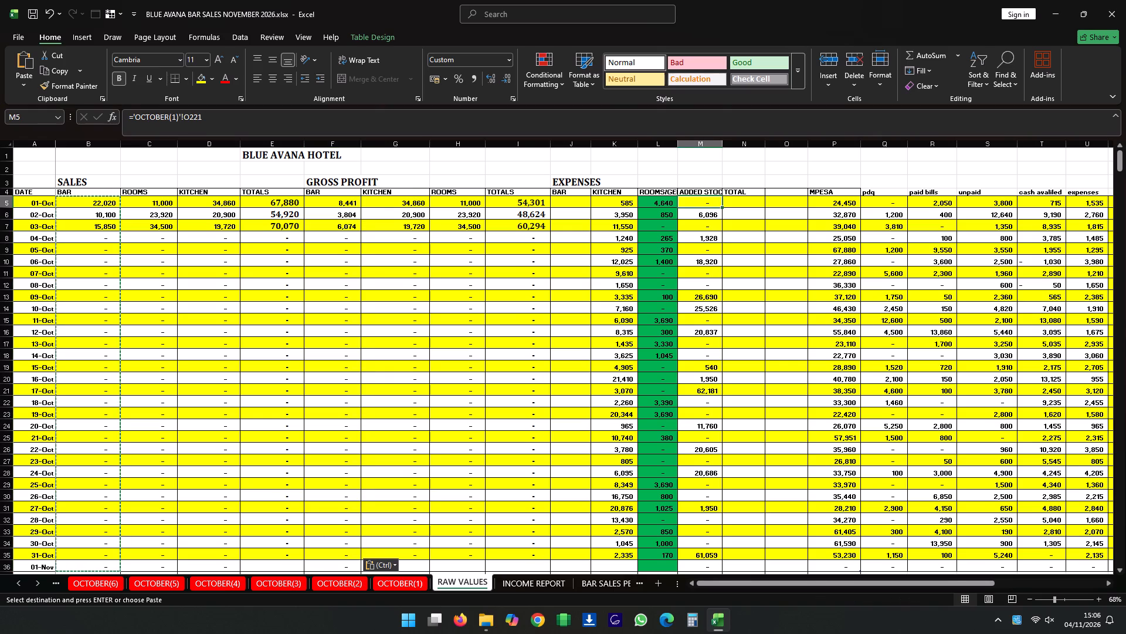
pyautogui.rightClick(705, 201)
pyautogui.click(737, 277)
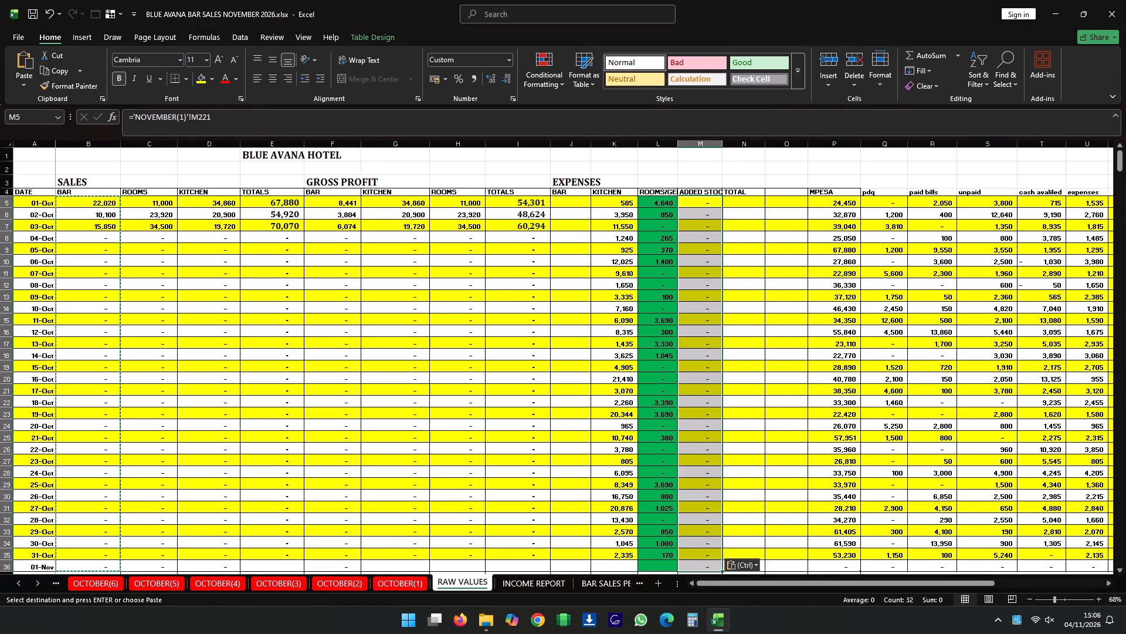
# Paste the copied BAR formulas into the MPESA, pdq and paid bills columns, starting at P5, Q5 and R5.
pyautogui.click(838, 204)
pyautogui.rightClick(838, 204)
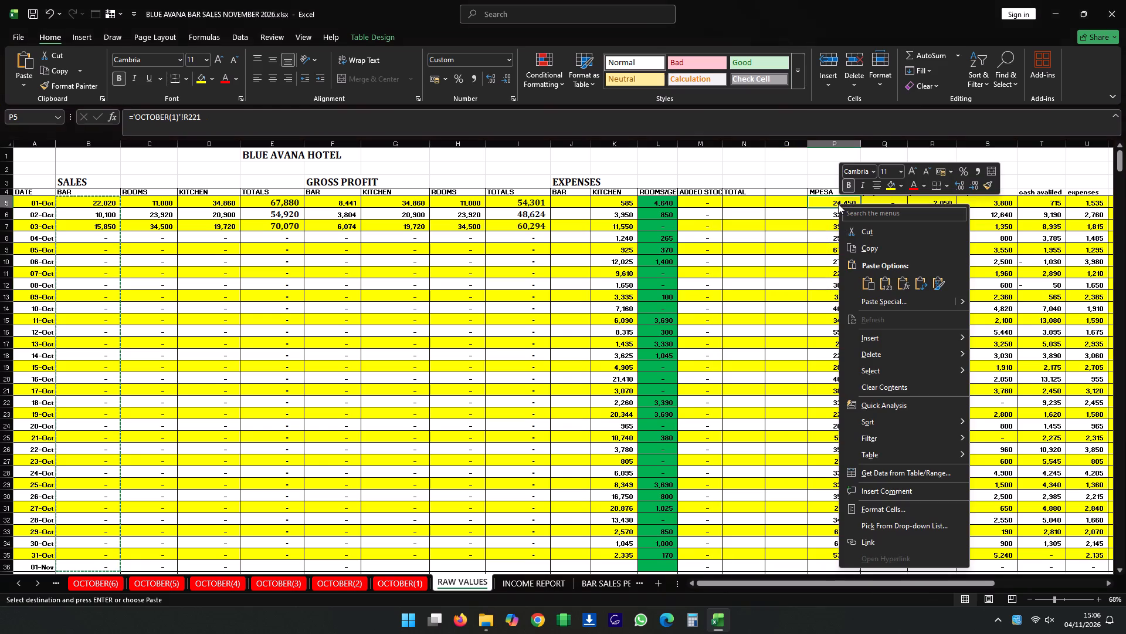
pyautogui.click(862, 285)
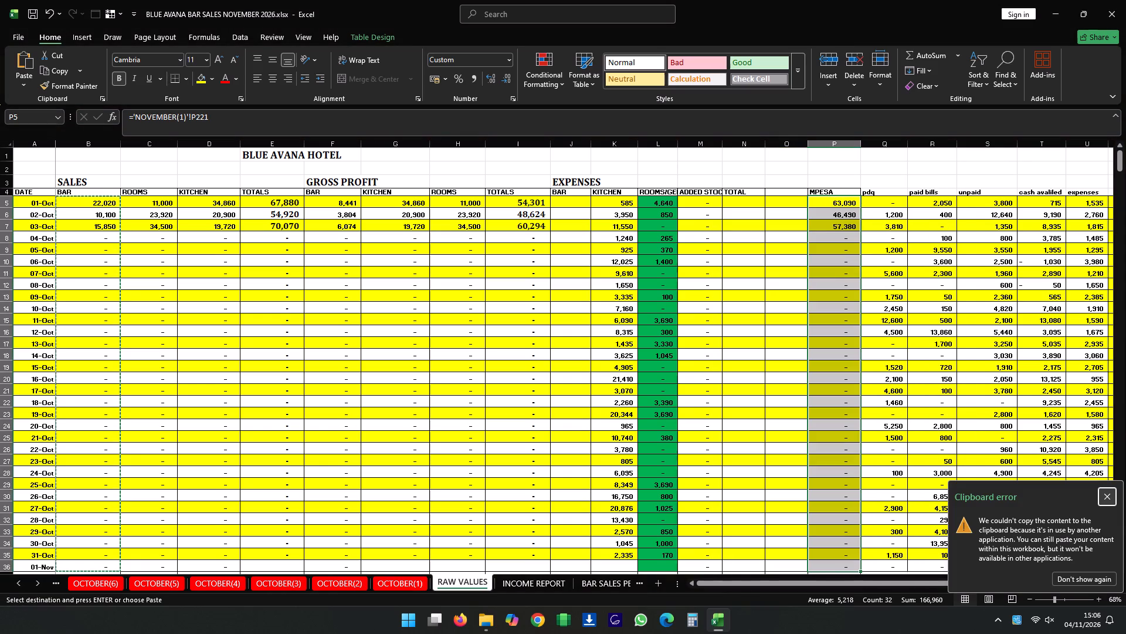
pyautogui.click(888, 203)
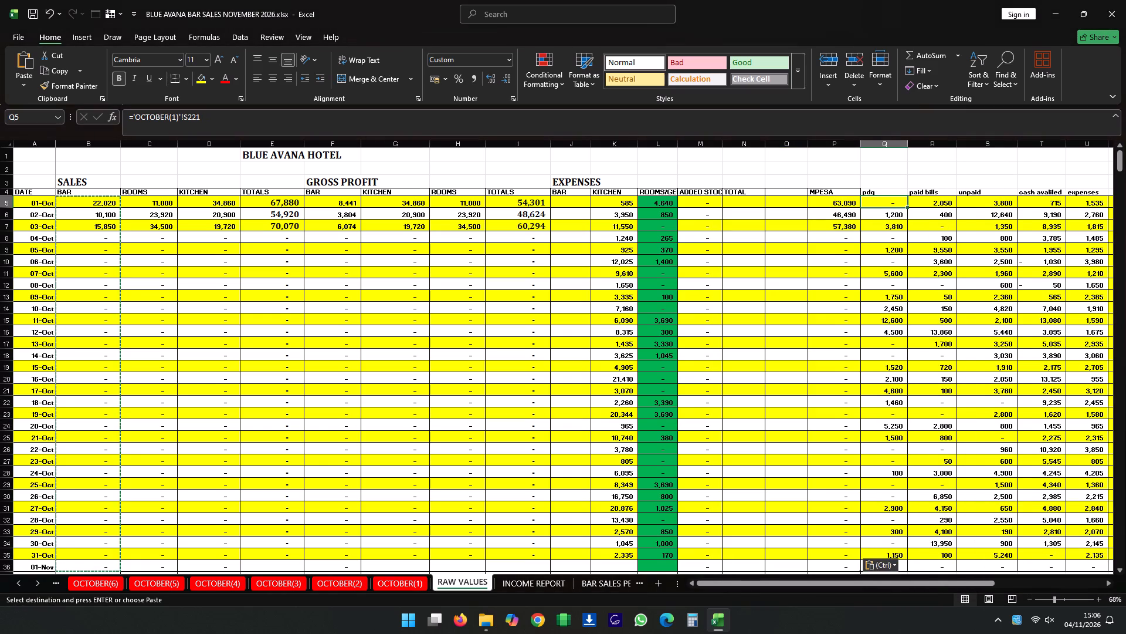
pyautogui.rightClick(888, 203)
pyautogui.click(920, 281)
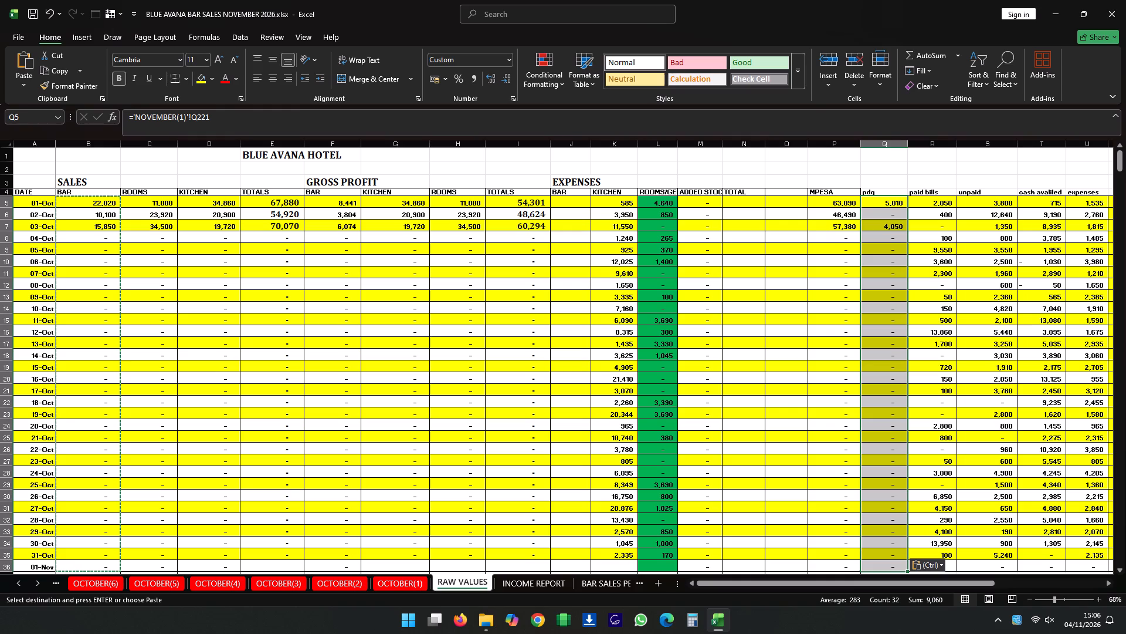
pyautogui.click(942, 204)
pyautogui.rightClick(942, 204)
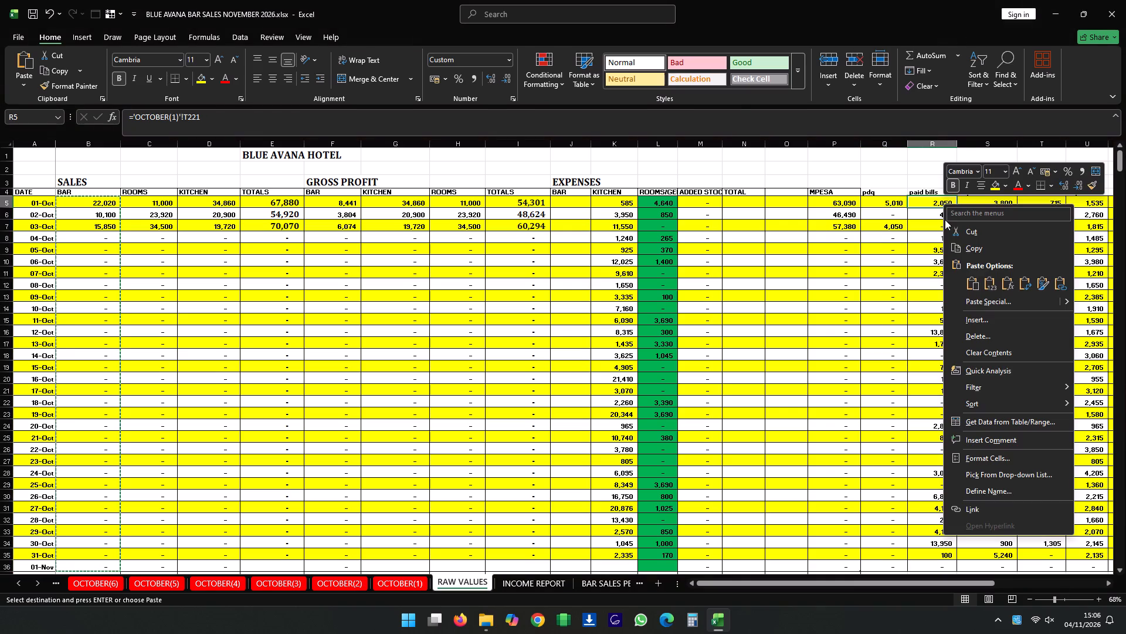
pyautogui.click(970, 282)
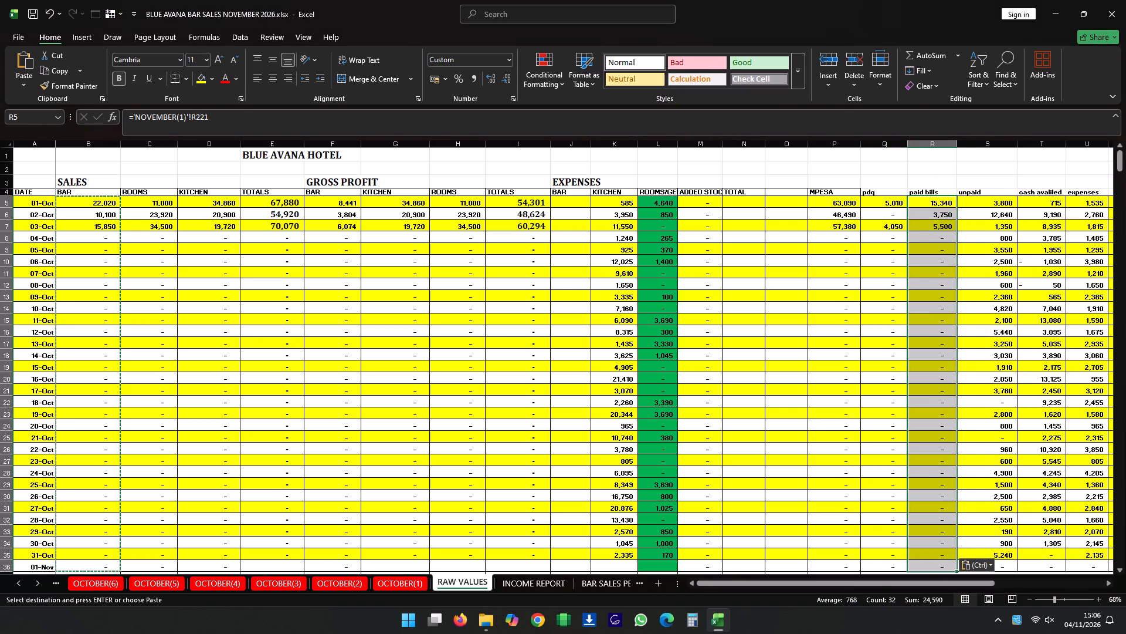
# Paste the copied BAR formulas into the unpaid column at S5 and the cash column at T5.
pyautogui.click(998, 201)
pyautogui.rightClick(998, 201)
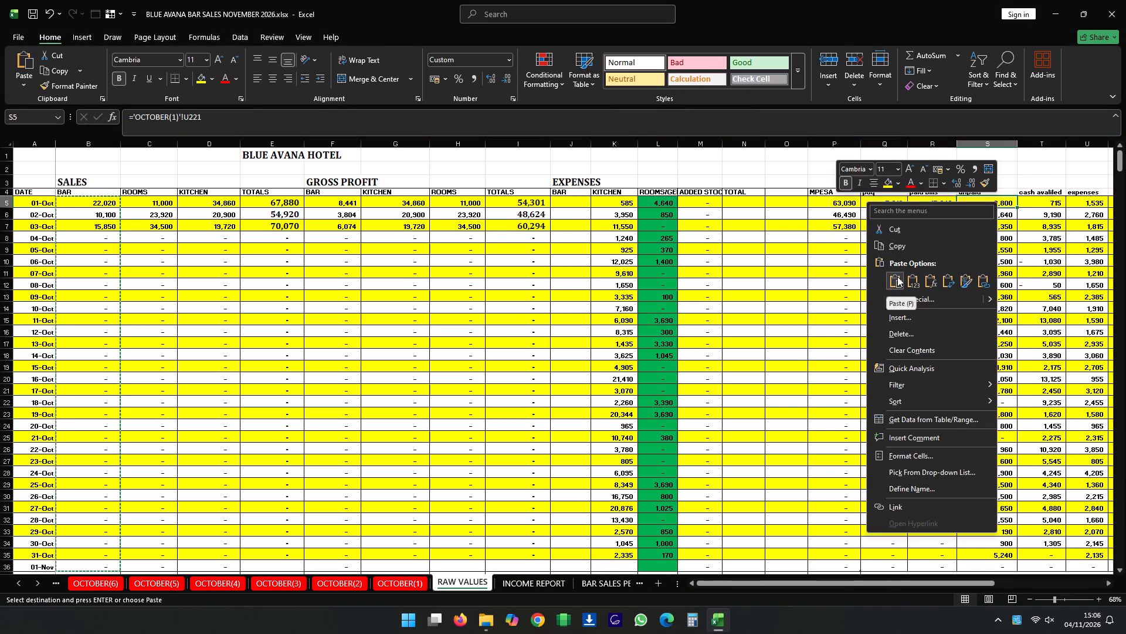
pyautogui.click(897, 276)
pyautogui.click(1048, 198)
pyautogui.rightClick(1048, 198)
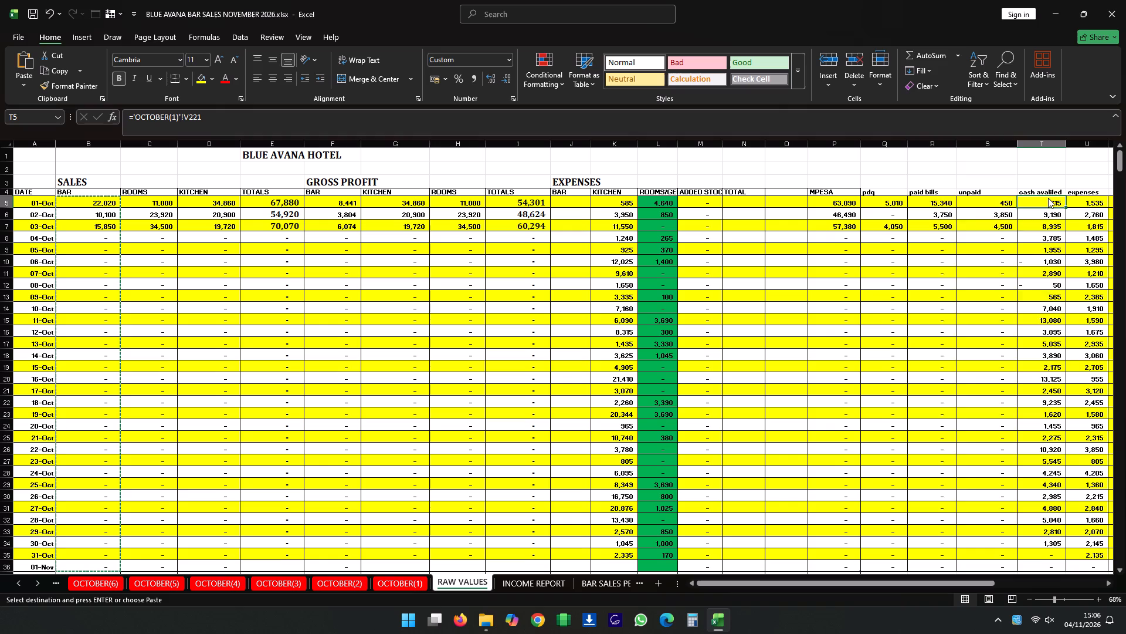
pyautogui.click(942, 275)
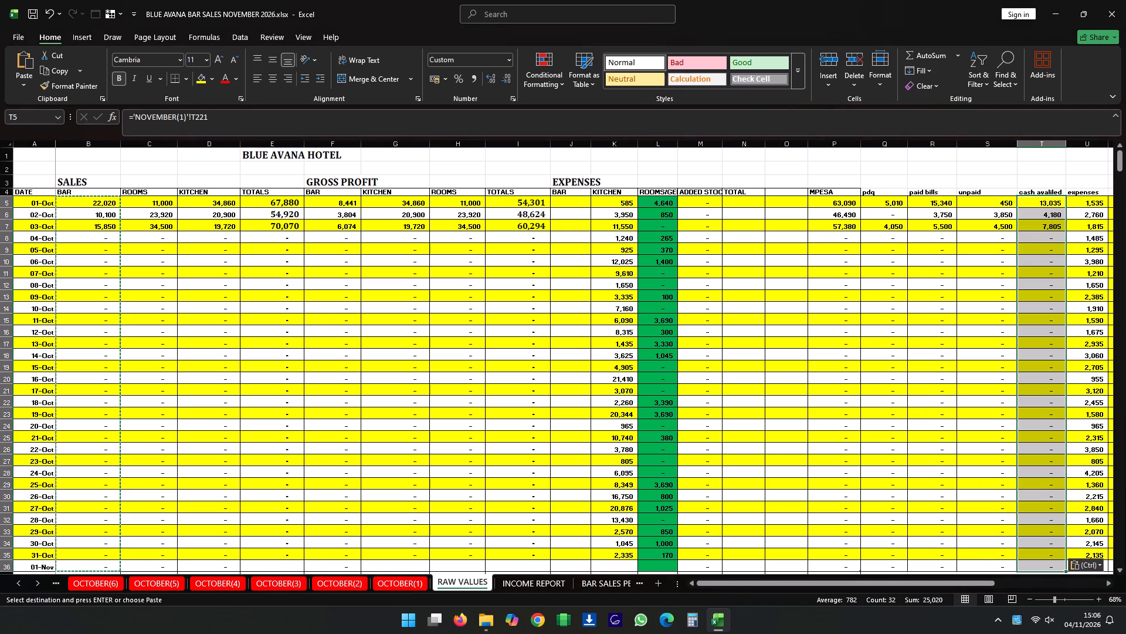
# Paste the copied BAR formulas into the expenses column at U5 and the ELECTRIC BILLS MAIN column at W5.
pyautogui.moveTo(890, 582); pyautogui.dragTo(958, 569)
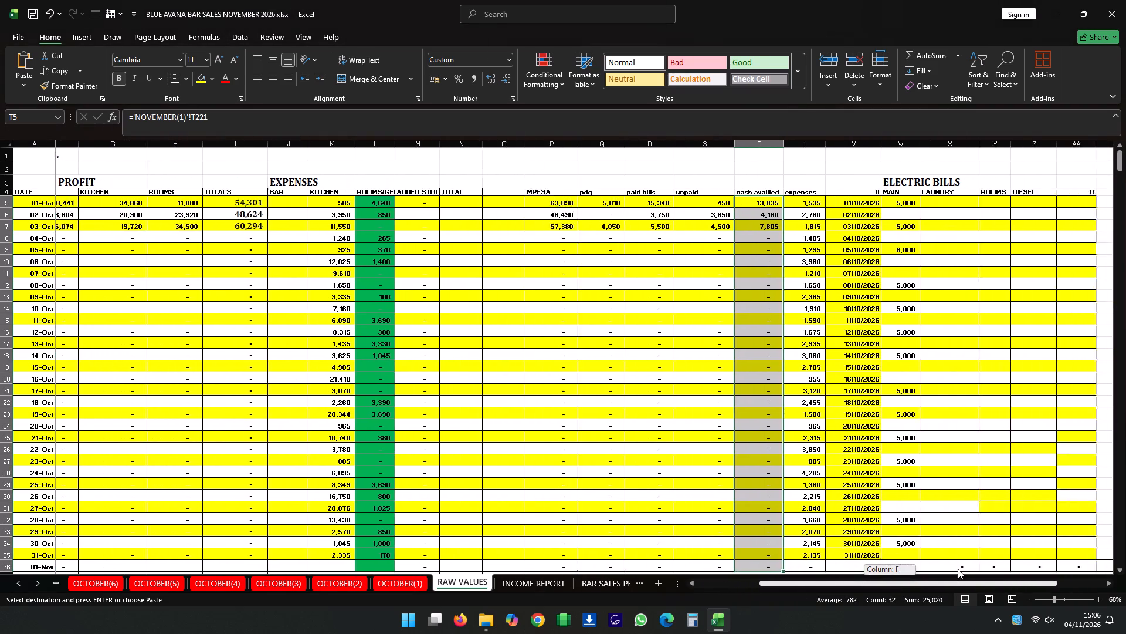
pyautogui.moveTo(958, 569); pyautogui.dragTo(962, 568)
pyautogui.click(784, 203)
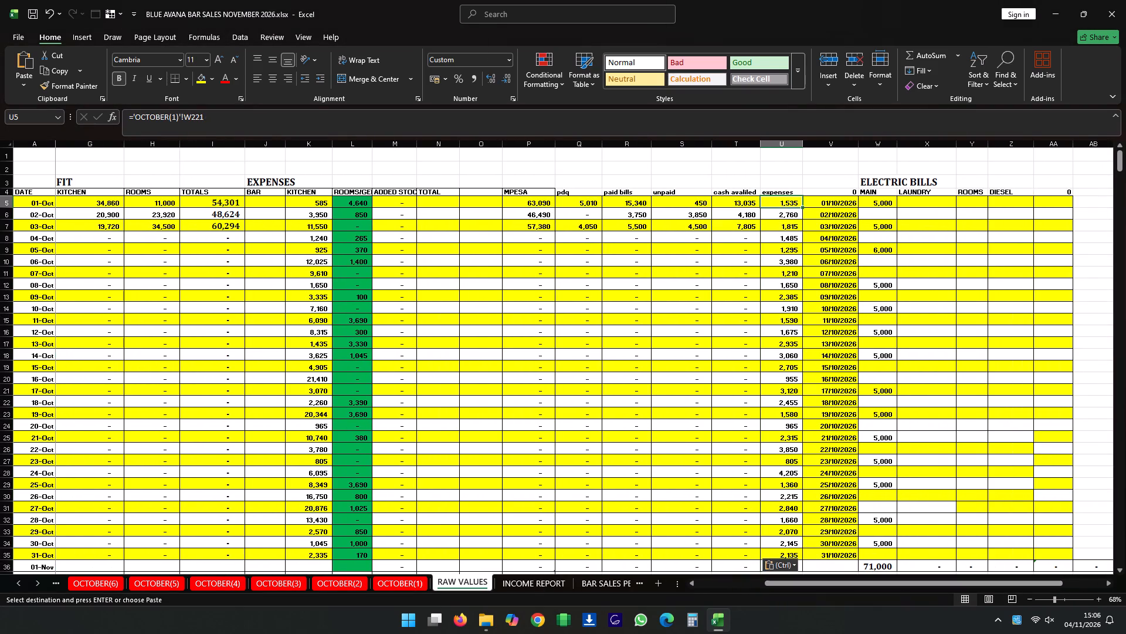
pyautogui.rightClick(784, 203)
pyautogui.click(816, 277)
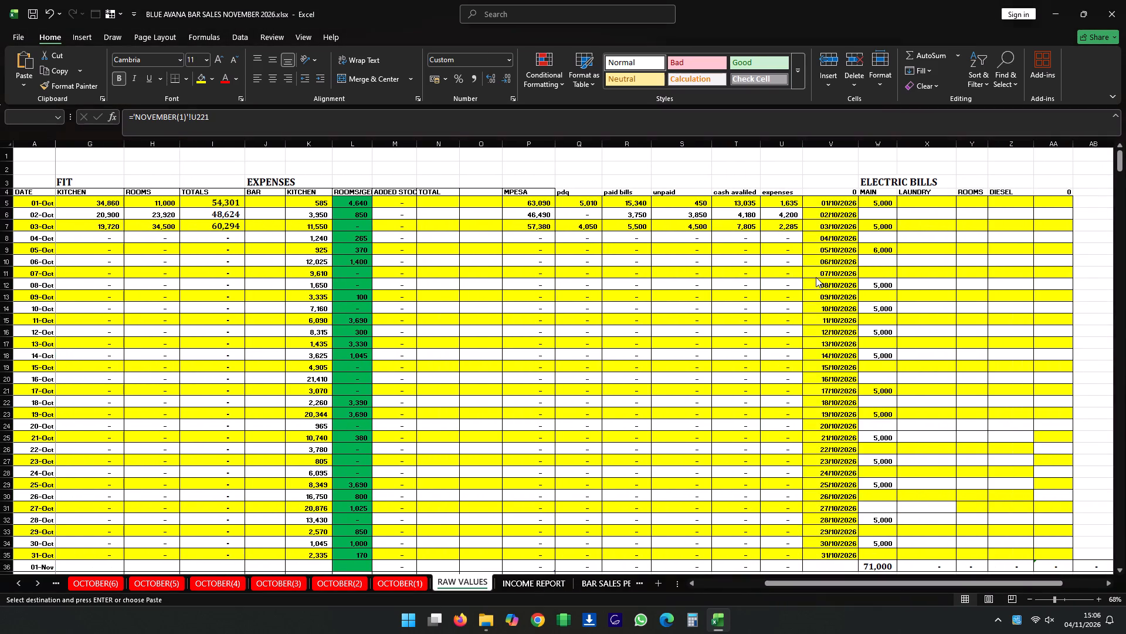
pyautogui.click(883, 205)
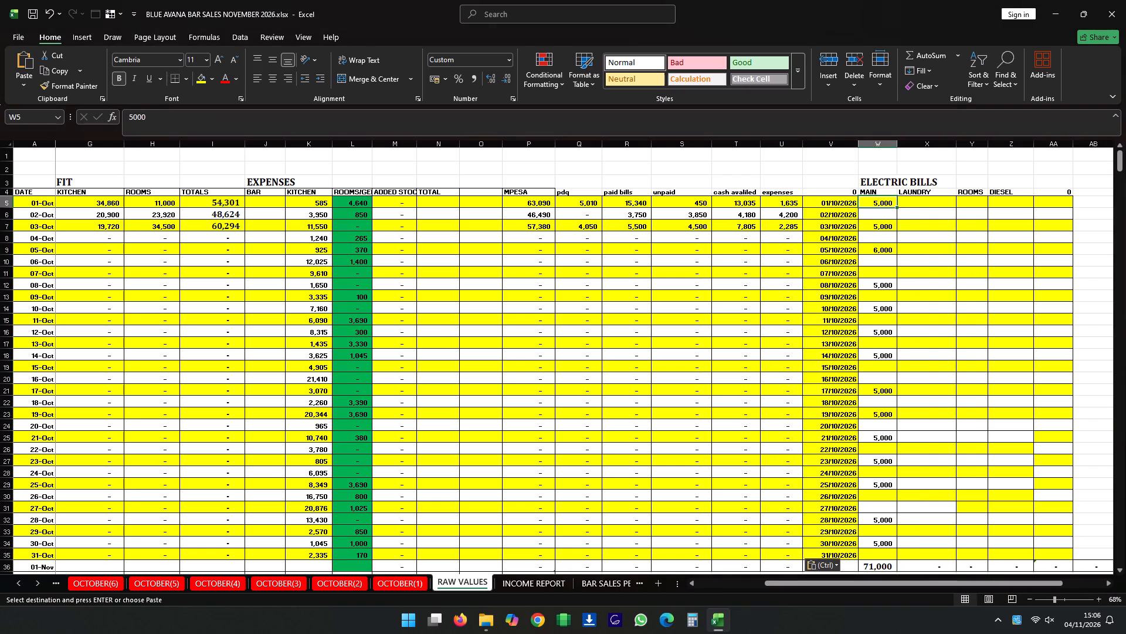
pyautogui.rightClick(883, 205)
pyautogui.click(911, 283)
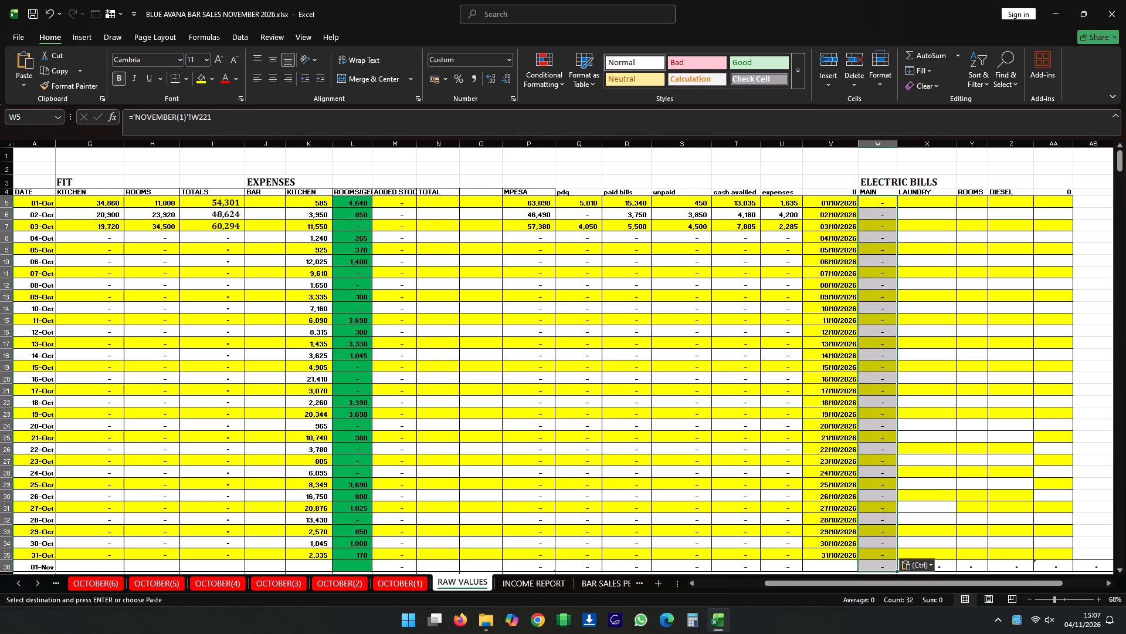
# On the NOVEMBER(3) sheet, change the STORE opening stock formula in Q3 to ='NOVEMBER(2)'!U3.
pyautogui.tripleClick(13, 588)
pyautogui.tripleClick(13, 588)
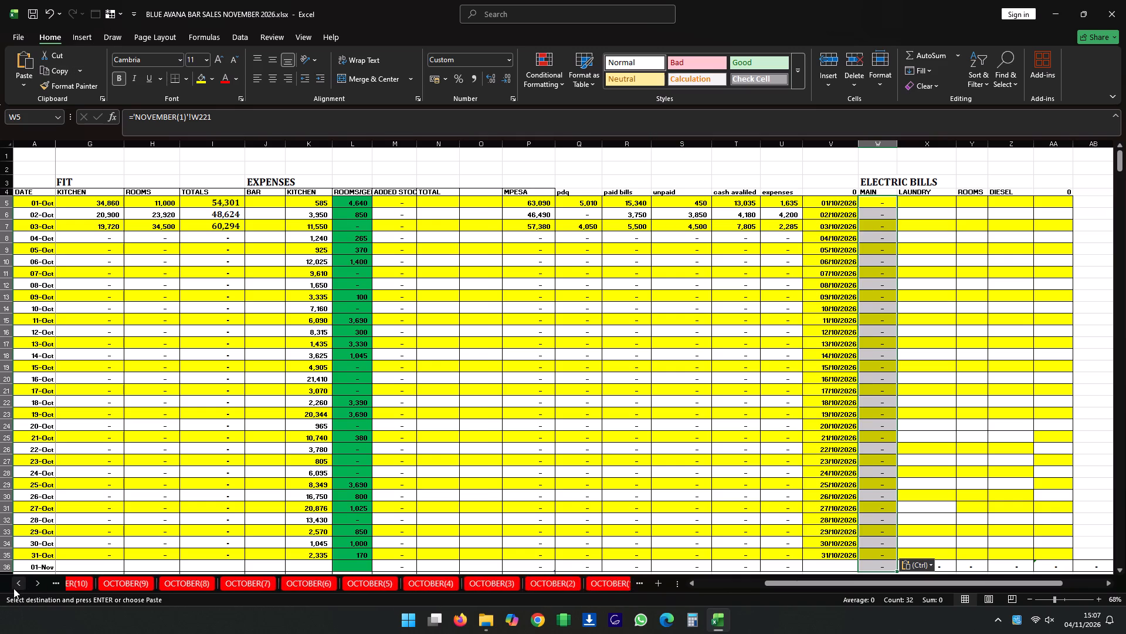
pyautogui.tripleClick(13, 588)
pyautogui.tripleClick(13, 588)
pyautogui.tripleClick(13, 588)
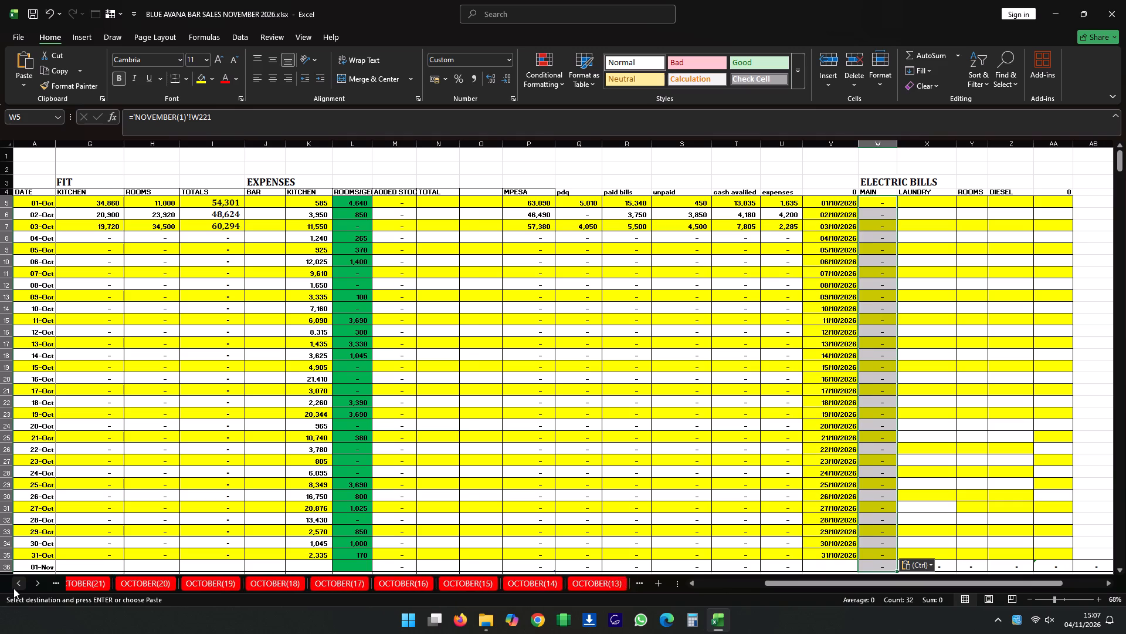
pyautogui.tripleClick(13, 588)
pyautogui.tripleClick(13, 588)
pyautogui.tripleClick(13, 588)
pyautogui.tripleClick(13, 588)
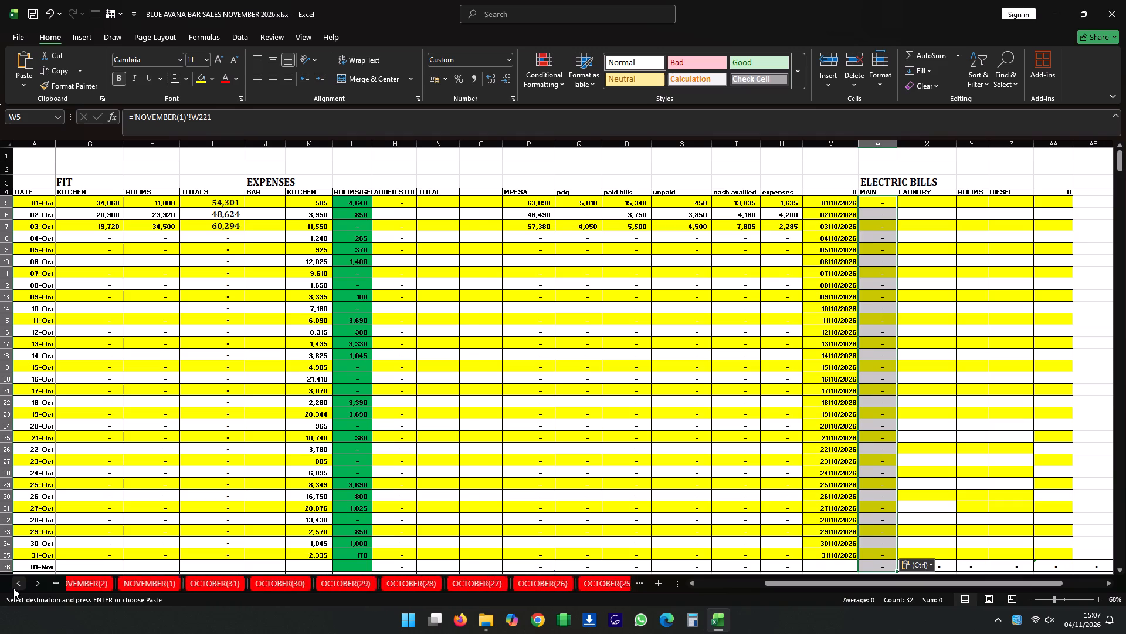
pyautogui.tripleClick(13, 588)
pyautogui.click(87, 592)
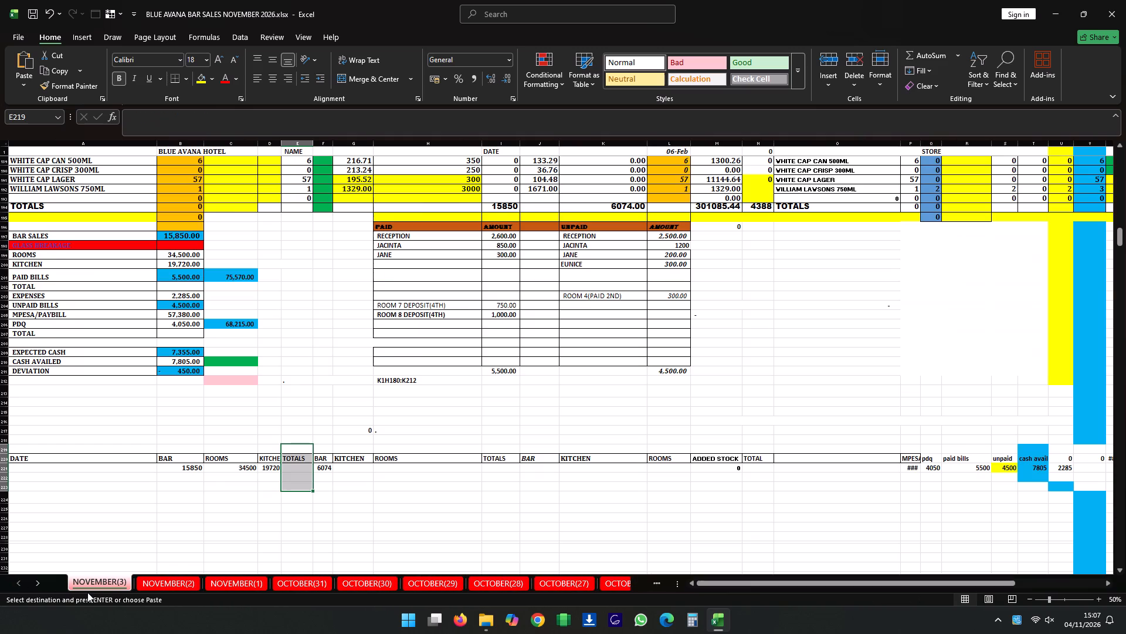
pyautogui.scroll(7, 637, 328)
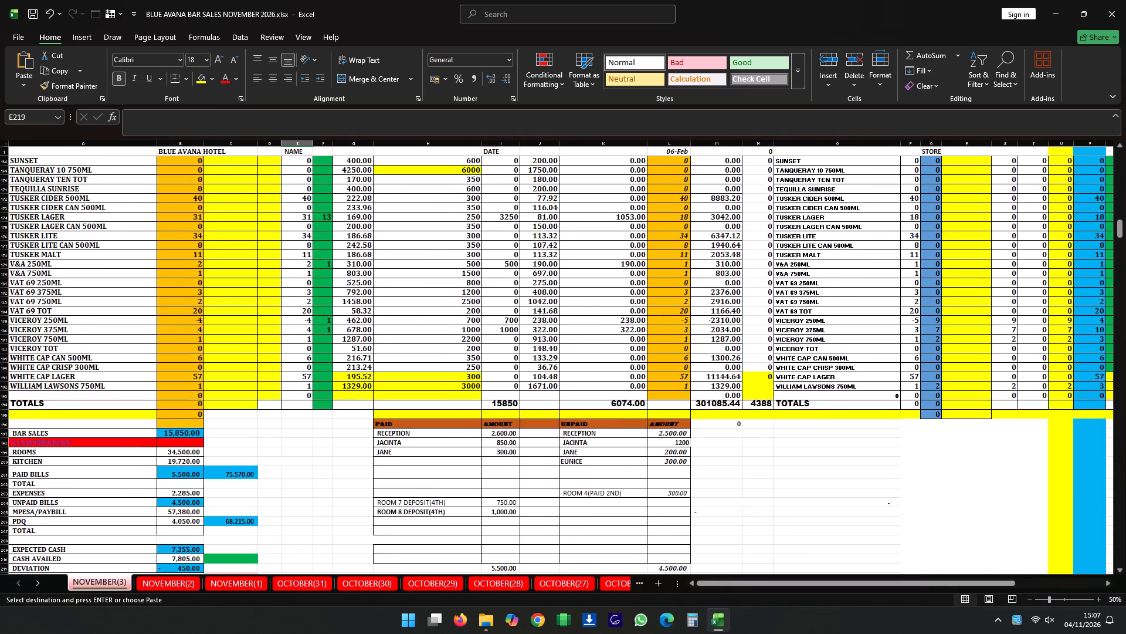
pyautogui.scroll(20, 647, 309)
pyautogui.scroll(5, 647, 309)
pyautogui.scroll(14, 671, 261)
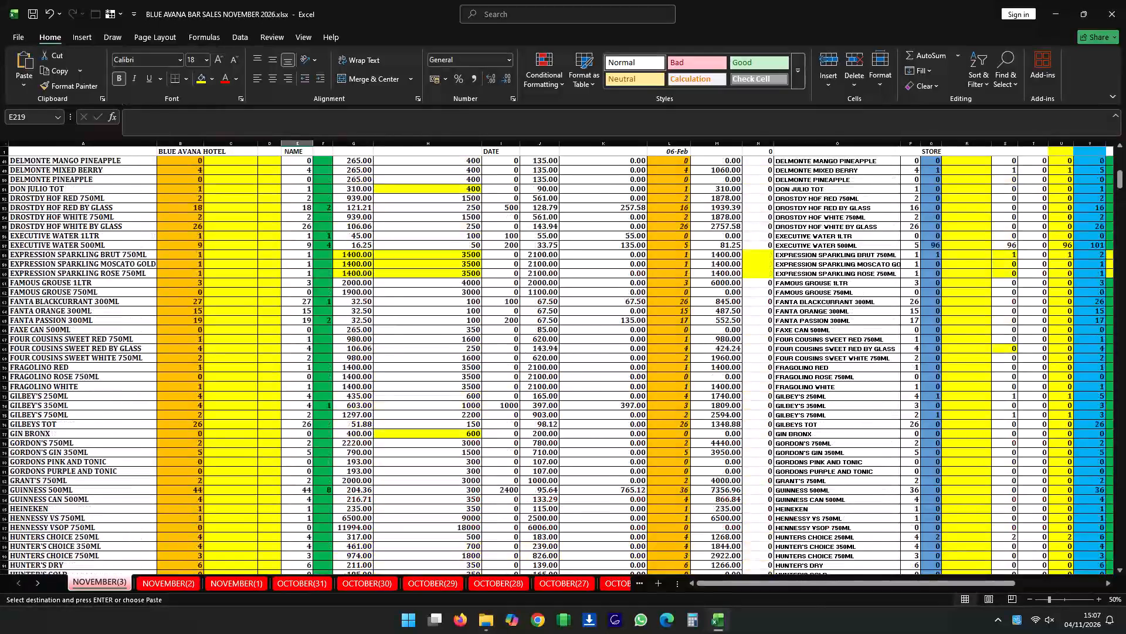
pyautogui.scroll(20, 691, 252)
pyautogui.scroll(8, 691, 252)
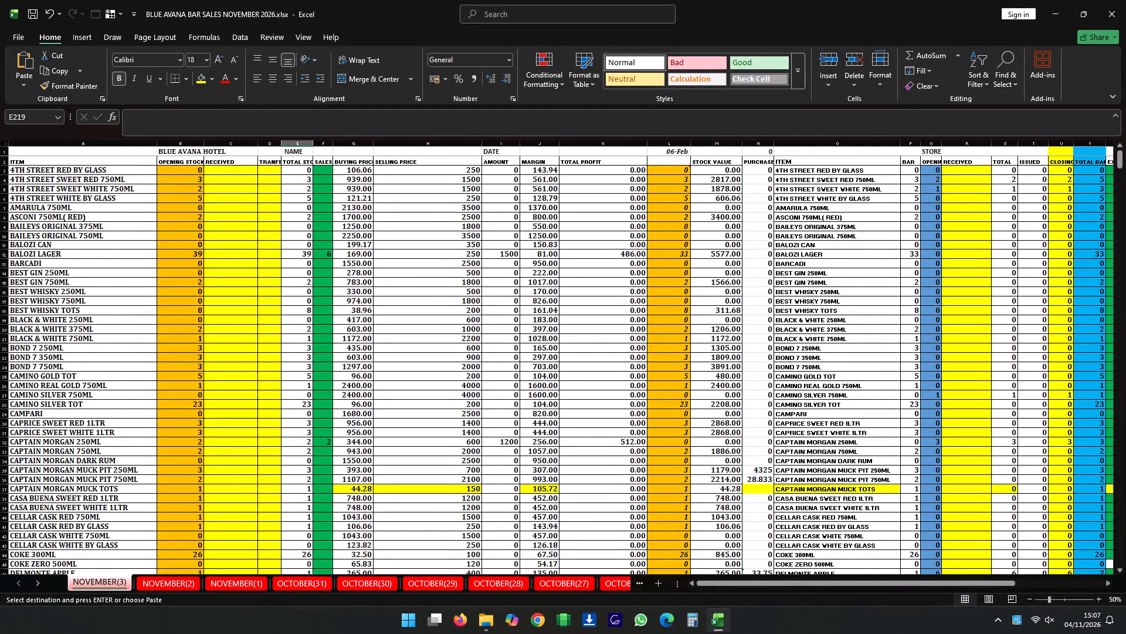
pyautogui.click(925, 168)
pyautogui.click(176, 116)
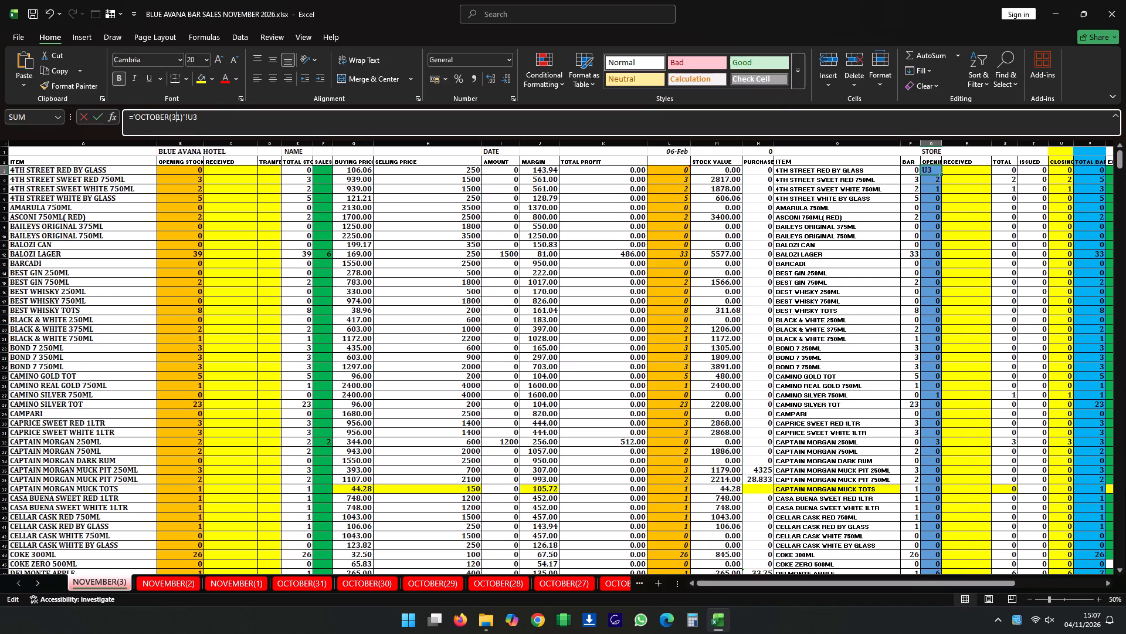
pyautogui.press('BackSpace')
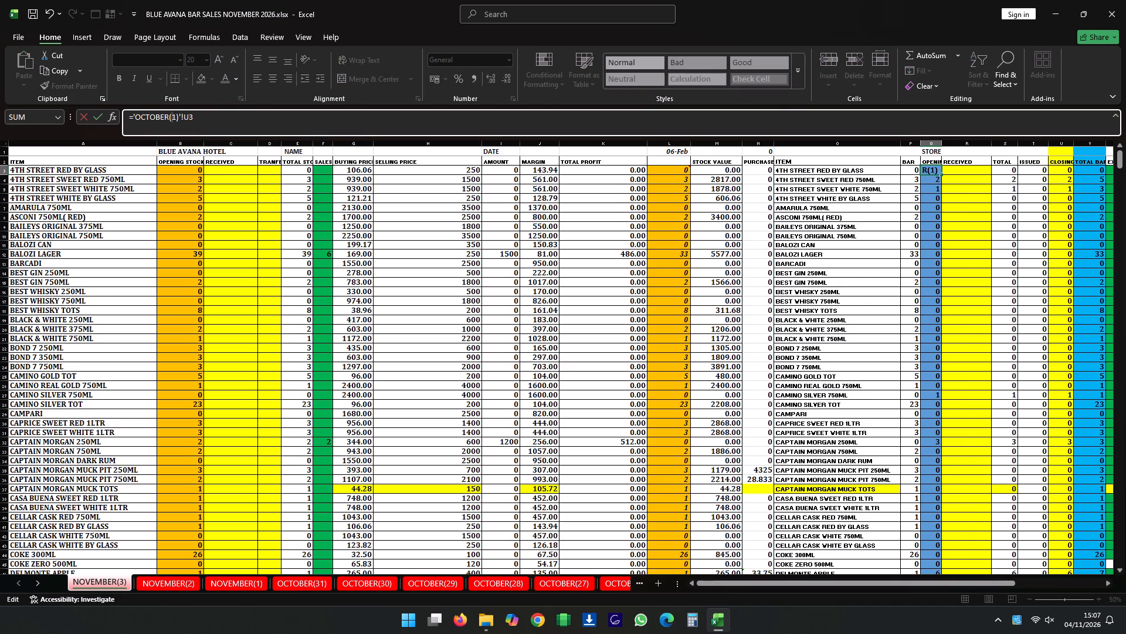
pyautogui.press('Right')
pyautogui.press('BackSpace')
pyautogui.press('2')
pyautogui.press('Left')
pyautogui.press('Left')
pyautogui.press('Left')
pyautogui.press('Right')
pyautogui.press('BackSpace')
pyautogui.press('BackSpace')
pyautogui.press('BackSpace')
pyautogui.press('BackSpace')
pyautogui.press('BackSpace')
pyautogui.press('BackSpace')
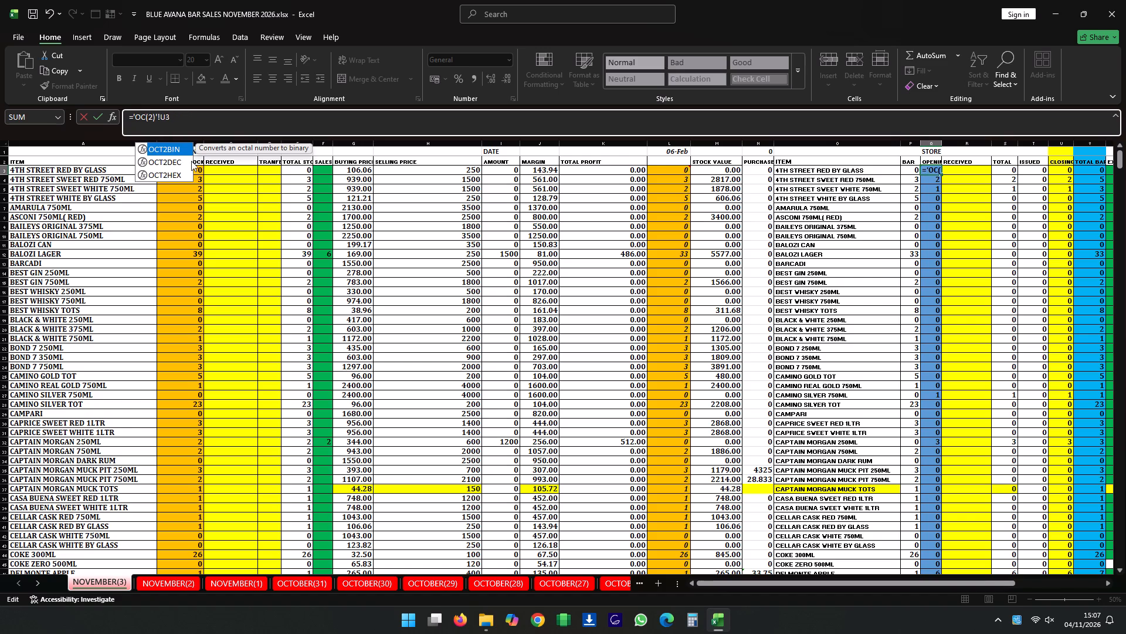
pyautogui.press('BackSpace')
pyautogui.write('NO')
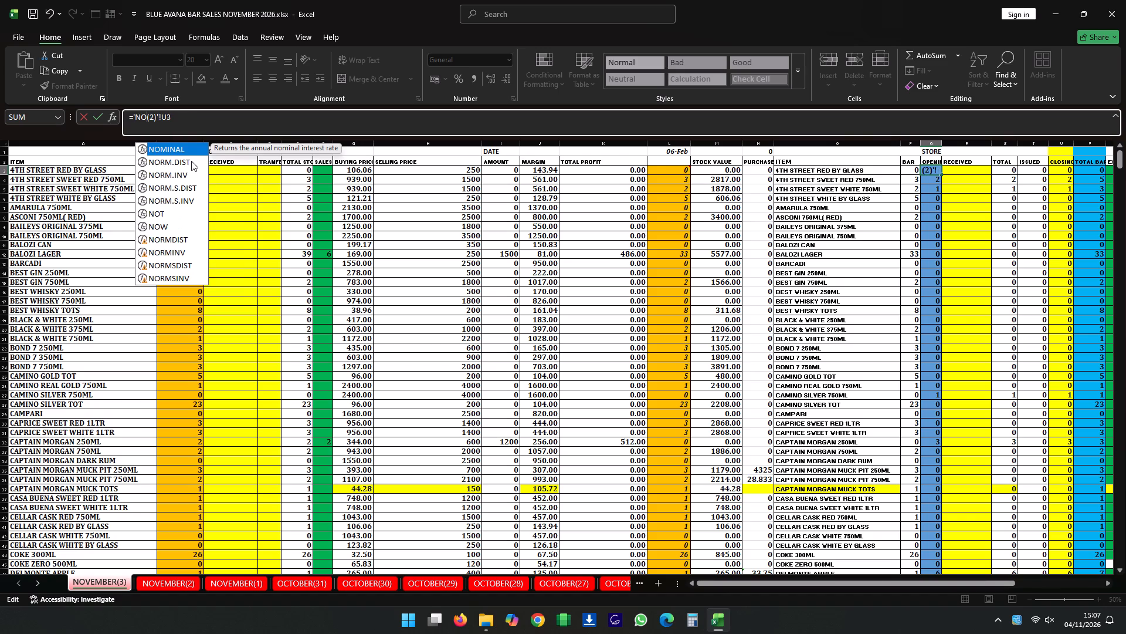
pyautogui.press('v')
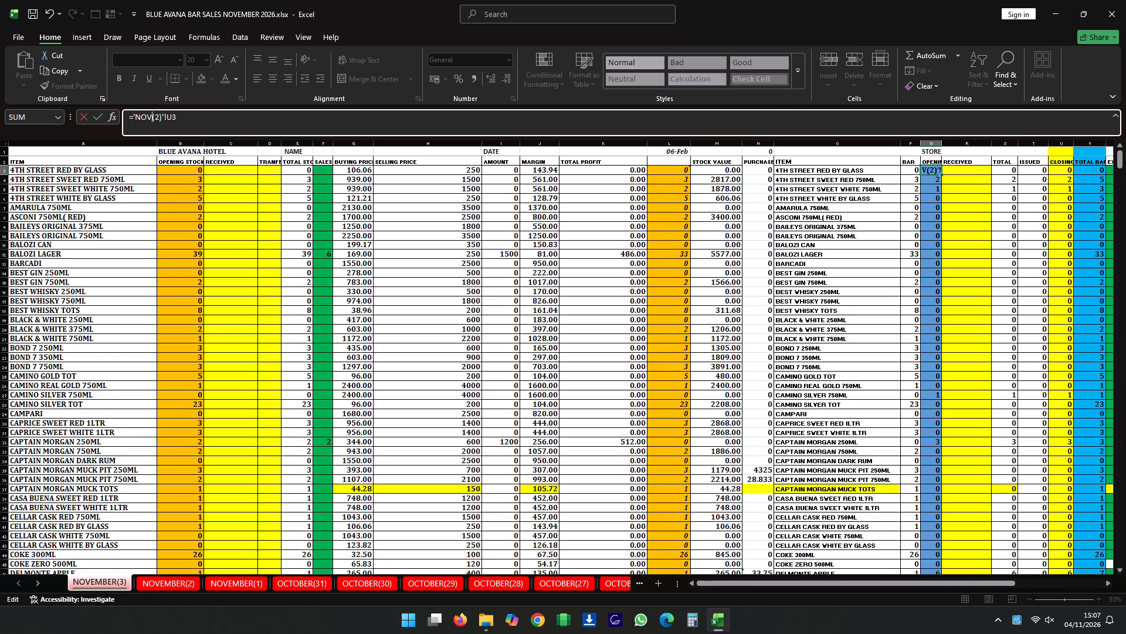
pyautogui.press('e')
pyautogui.write('MBER')
pyautogui.press('Return')
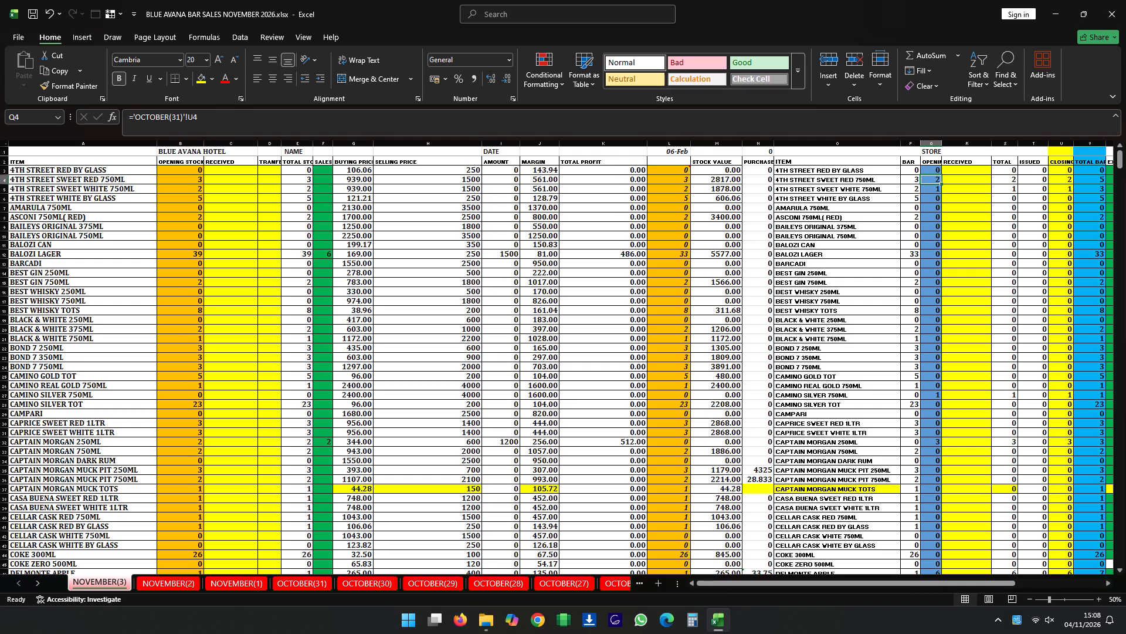
# Fill the Q3 formula down the STORE opening stock column through the item list on NOVEMBER(3).
pyautogui.click(934, 168)
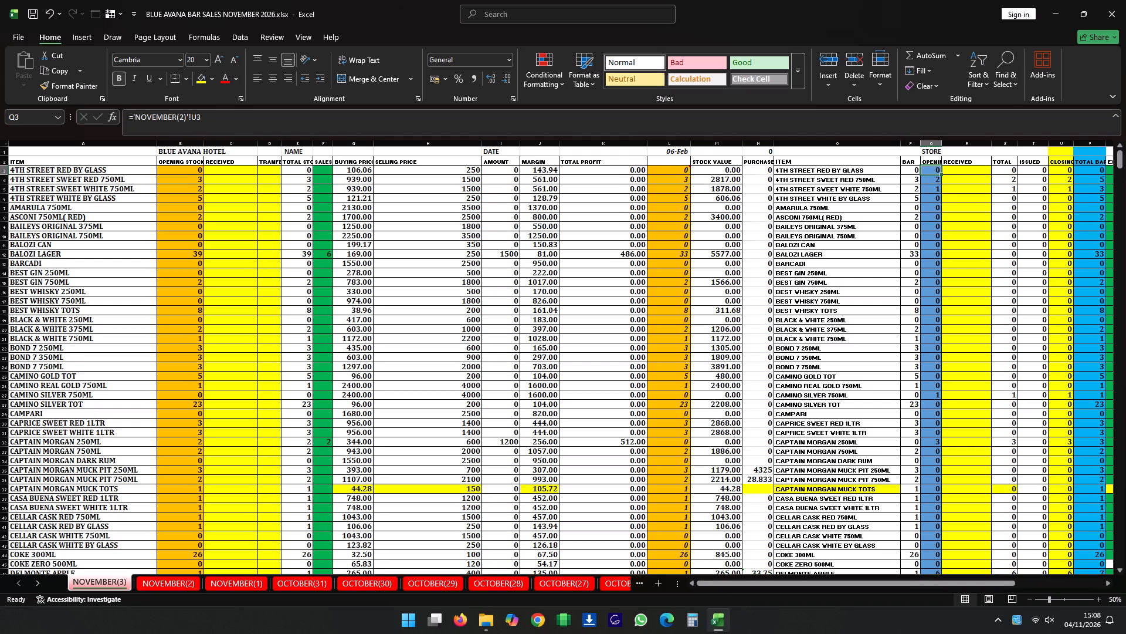
pyautogui.moveTo(941, 175); pyautogui.dragTo(939, 633)
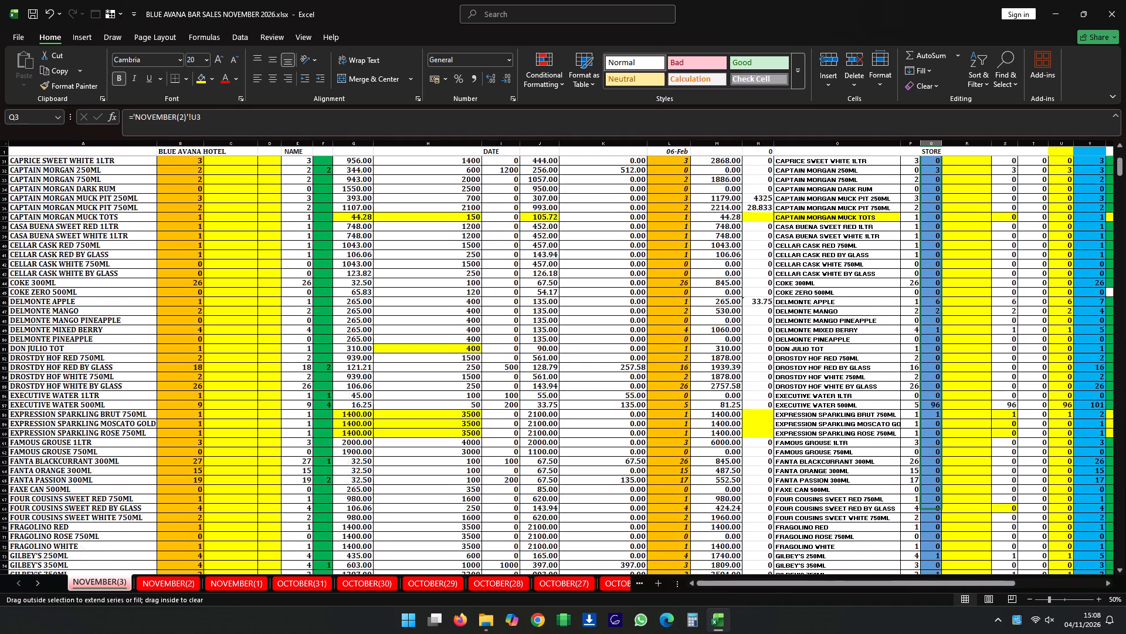
pyautogui.moveTo(939, 633); pyautogui.dragTo(940, 439)
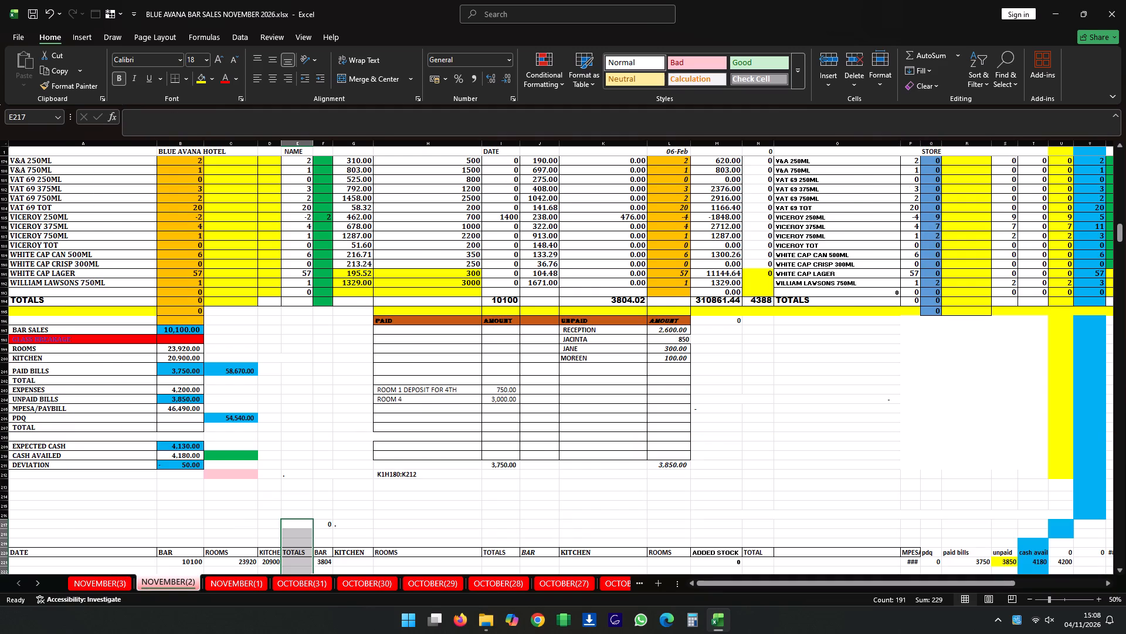
# On the NOVEMBER(2) sheet, change the STORE opening stock formula in Q3 to ='NOVEMBER(1)'!U3.
pyautogui.scroll(7, 978, 251)
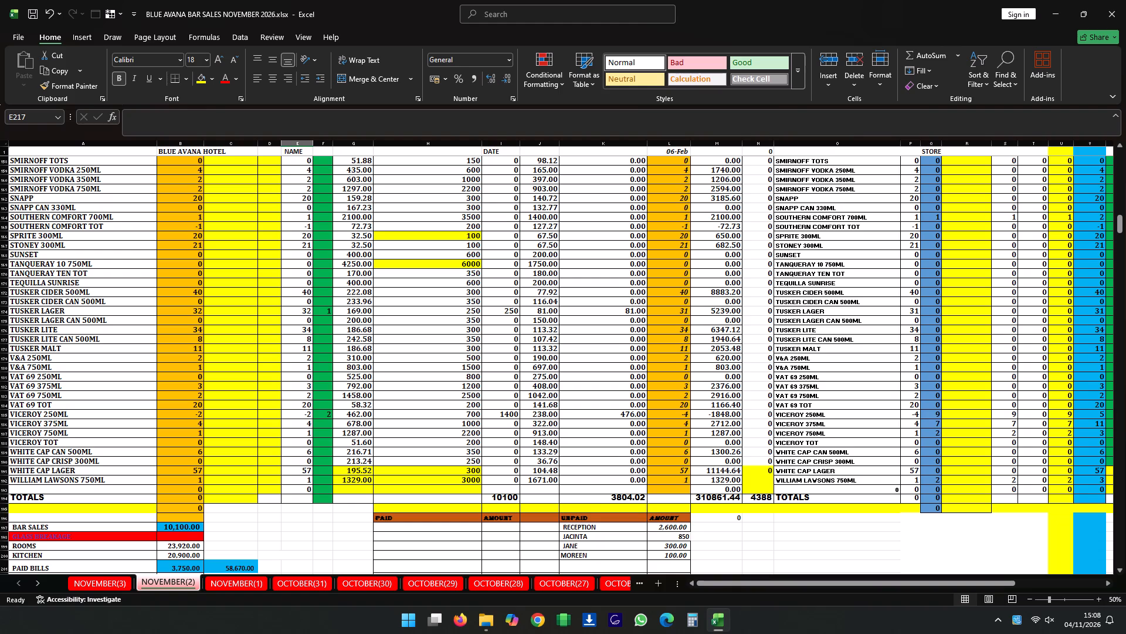
pyautogui.scroll(10, 768, 299)
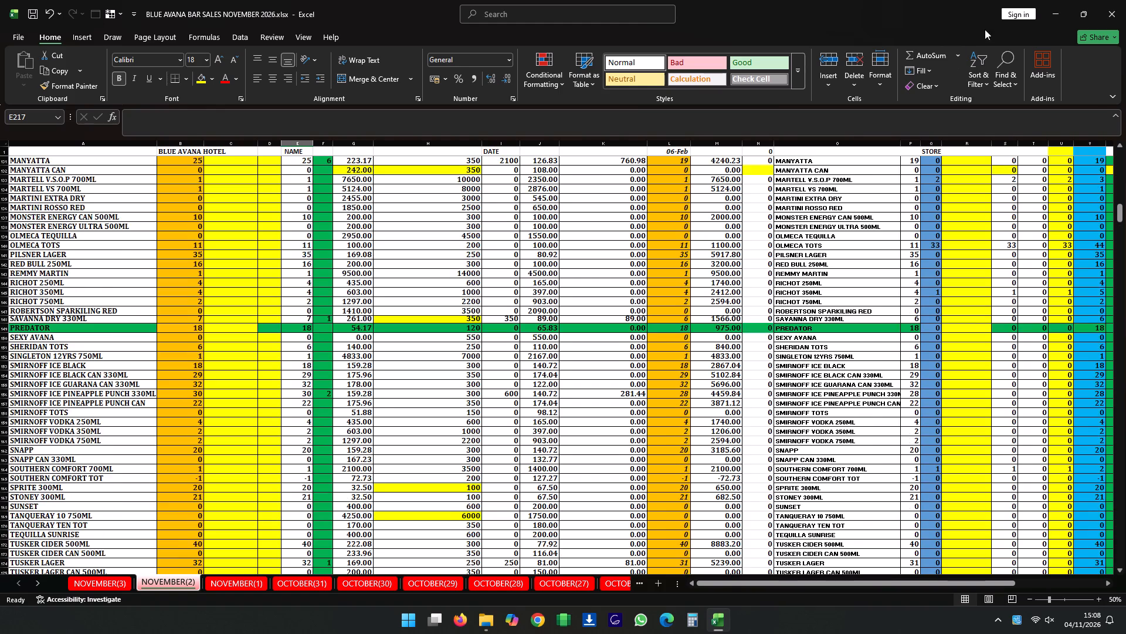
pyautogui.scroll(5, 985, 29)
pyautogui.scroll(8, 893, 414)
pyautogui.scroll(20, 893, 414)
pyautogui.scroll(5, 893, 414)
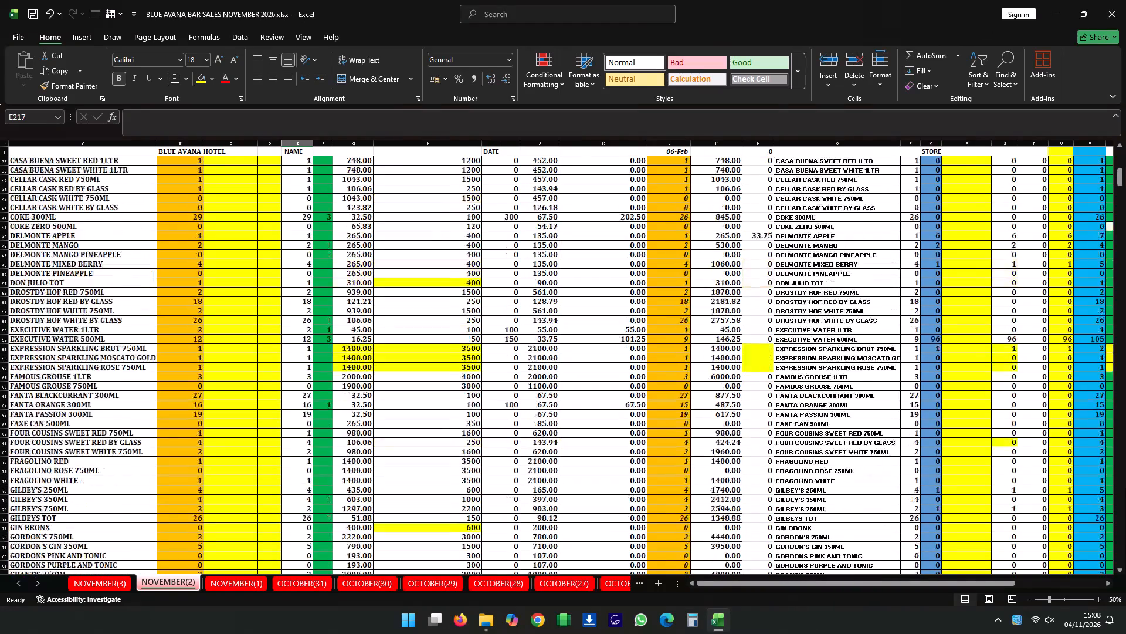
pyautogui.scroll(17, 894, 407)
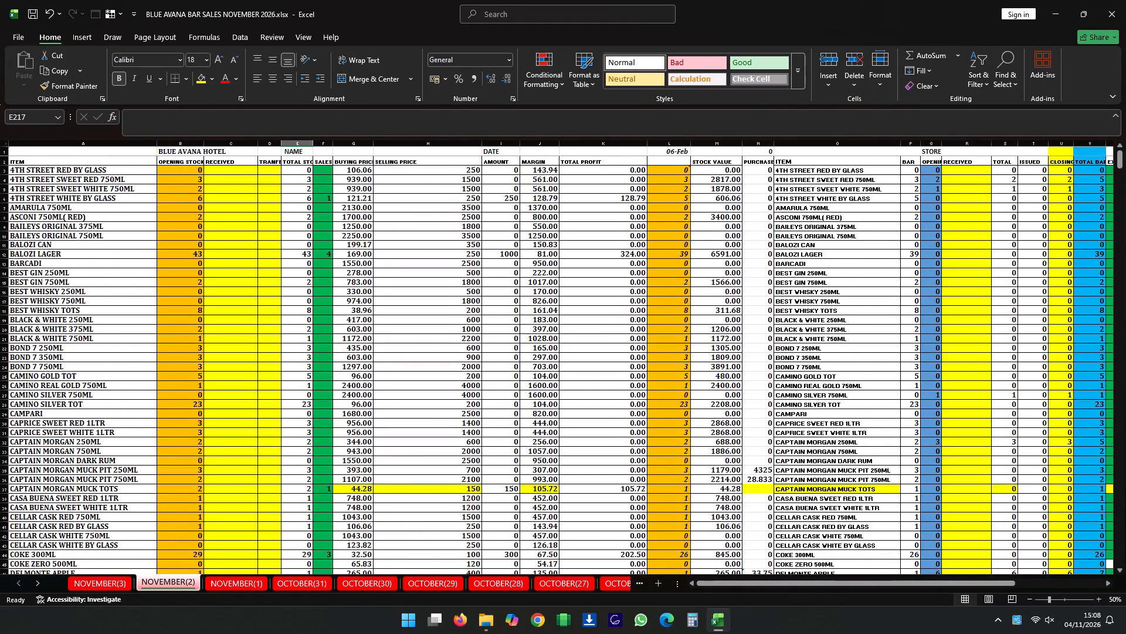
pyautogui.click(930, 170)
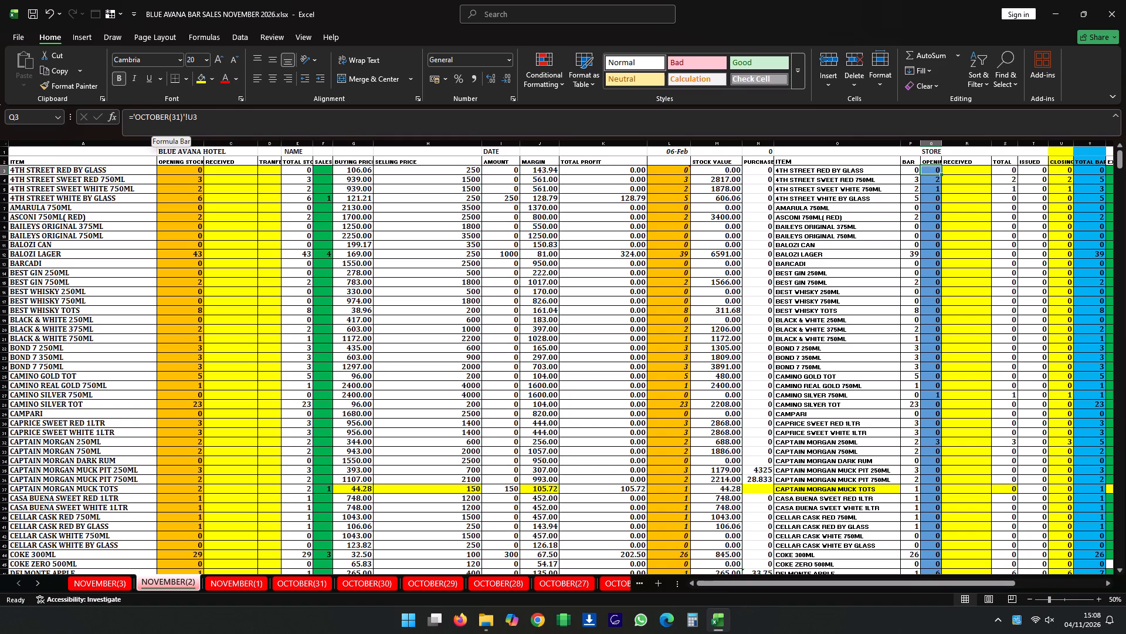
pyautogui.moveTo(155, 116); pyautogui.dragTo(155, 124)
pyautogui.press('BackSpace')
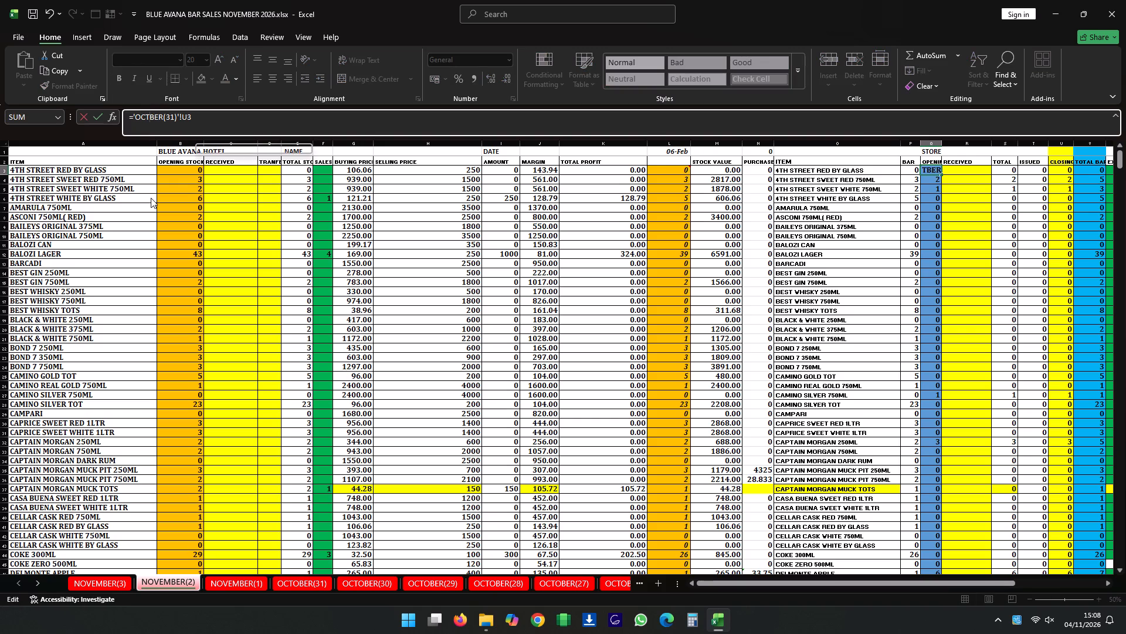
pyautogui.press('BackSpace')
pyautogui.press('BackSpace')
pyautogui.press('BackSpace')
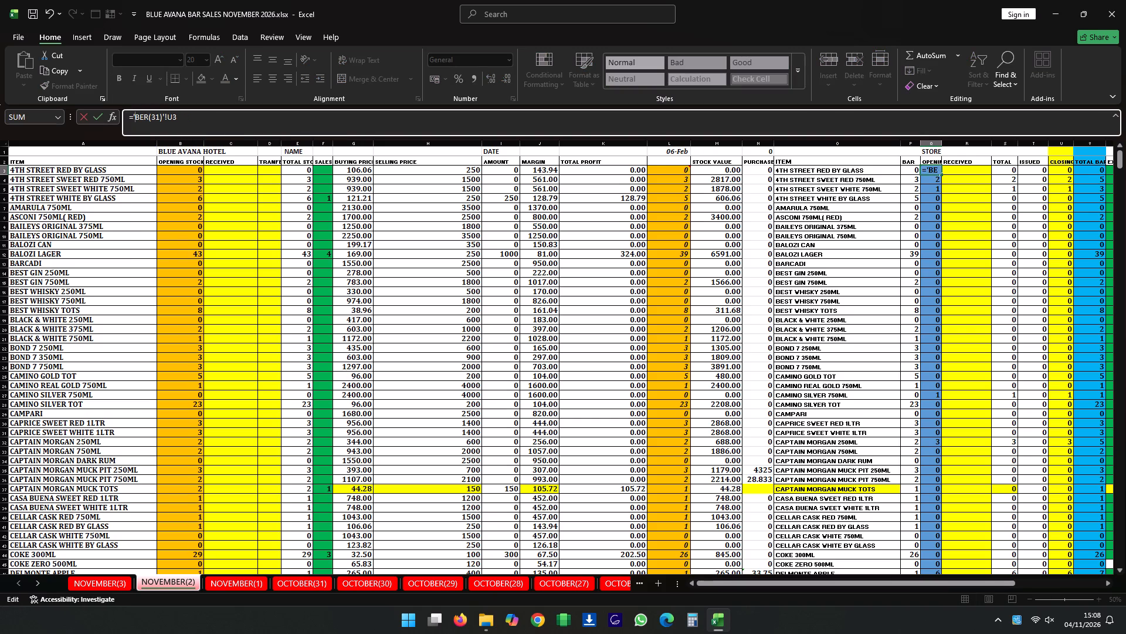
pyautogui.write('NOV')
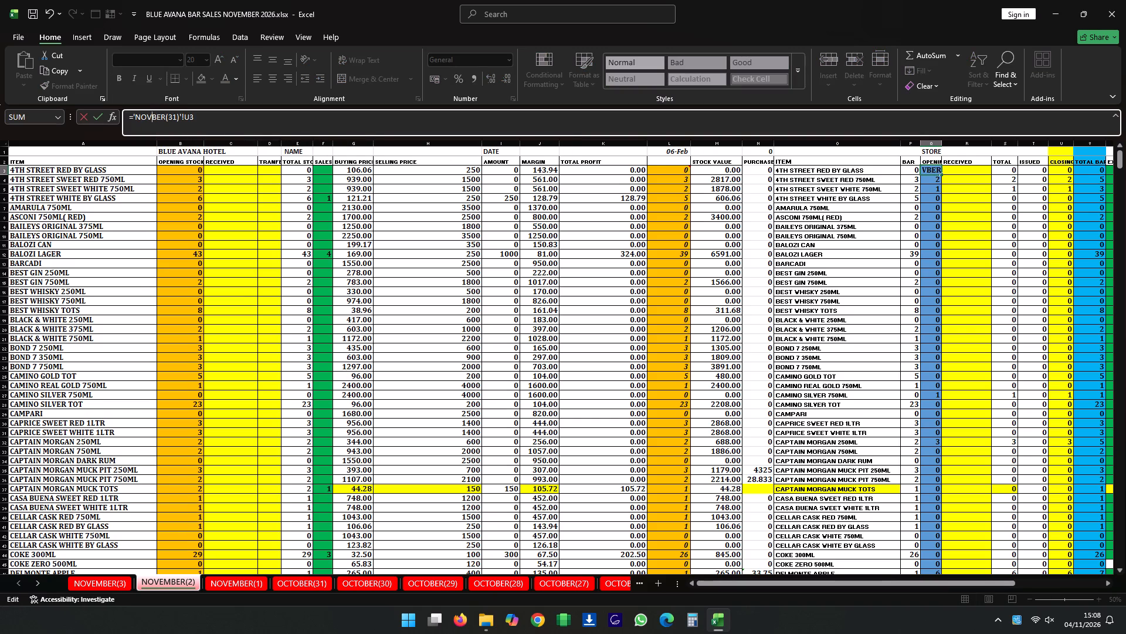
pyautogui.press('e')
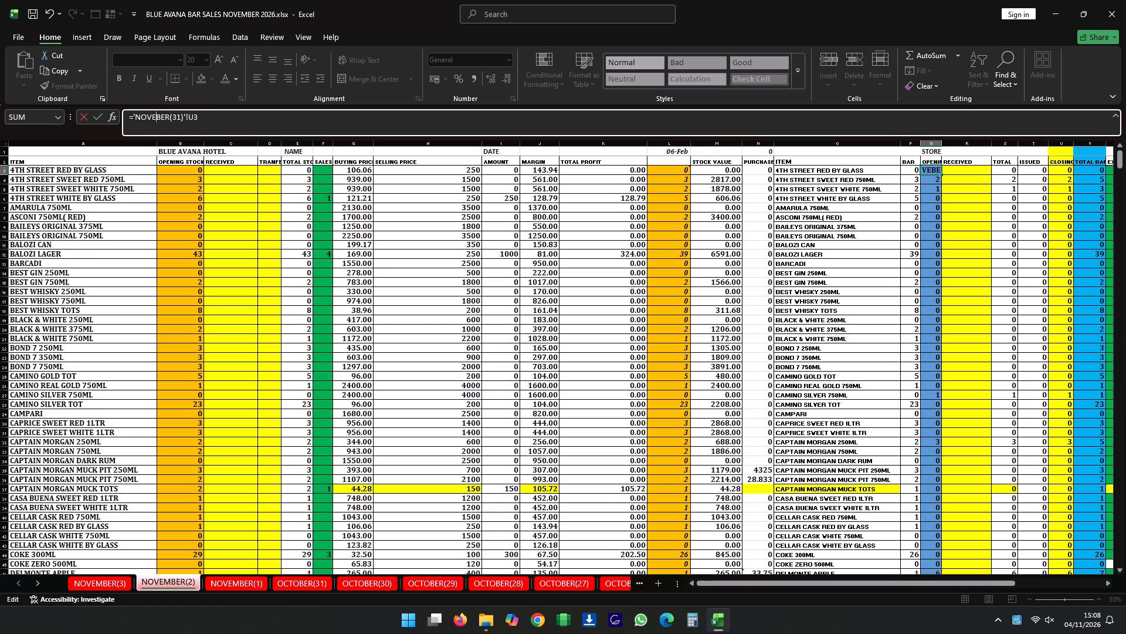
pyautogui.press('m')
pyautogui.press('Right')
pyautogui.press('Right')
pyautogui.press('Right')
pyautogui.press('Right')
pyautogui.press('Right')
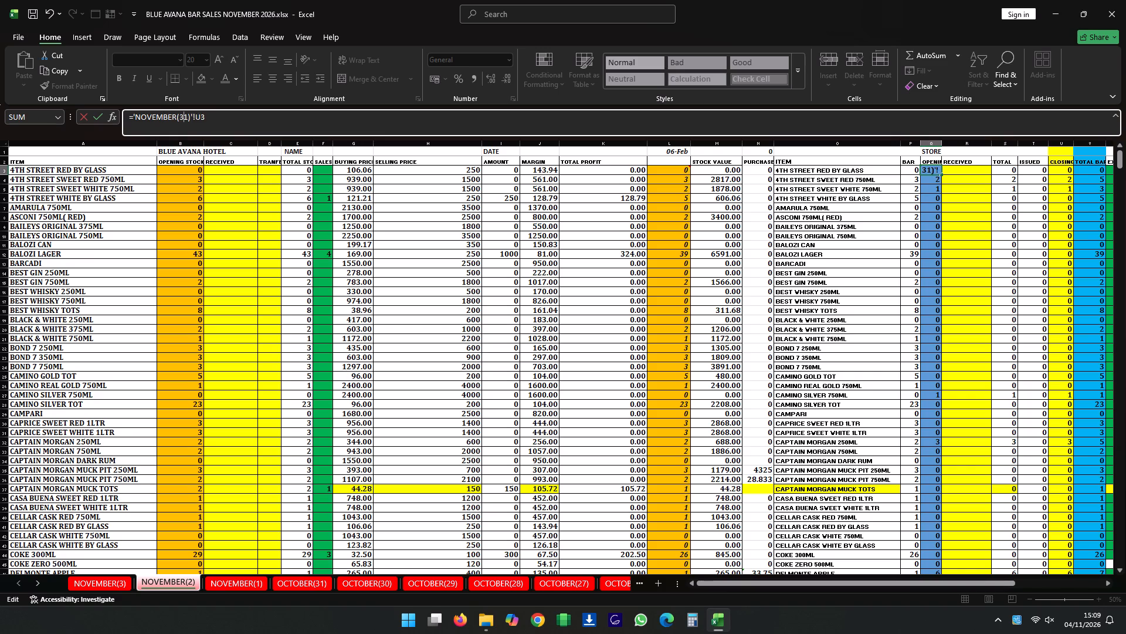
pyautogui.press('BackSpace')
pyautogui.press('Return')
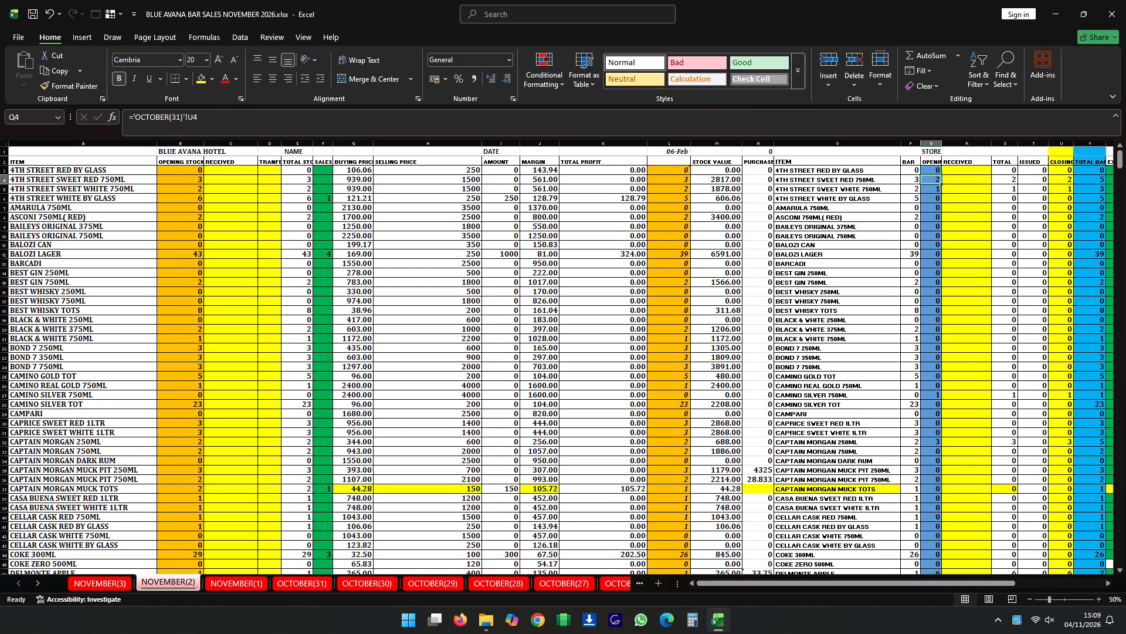
# Fill the Q3 formula down the STORE opening stock column through the item list on NOVEMBER(2).
pyautogui.click(933, 172)
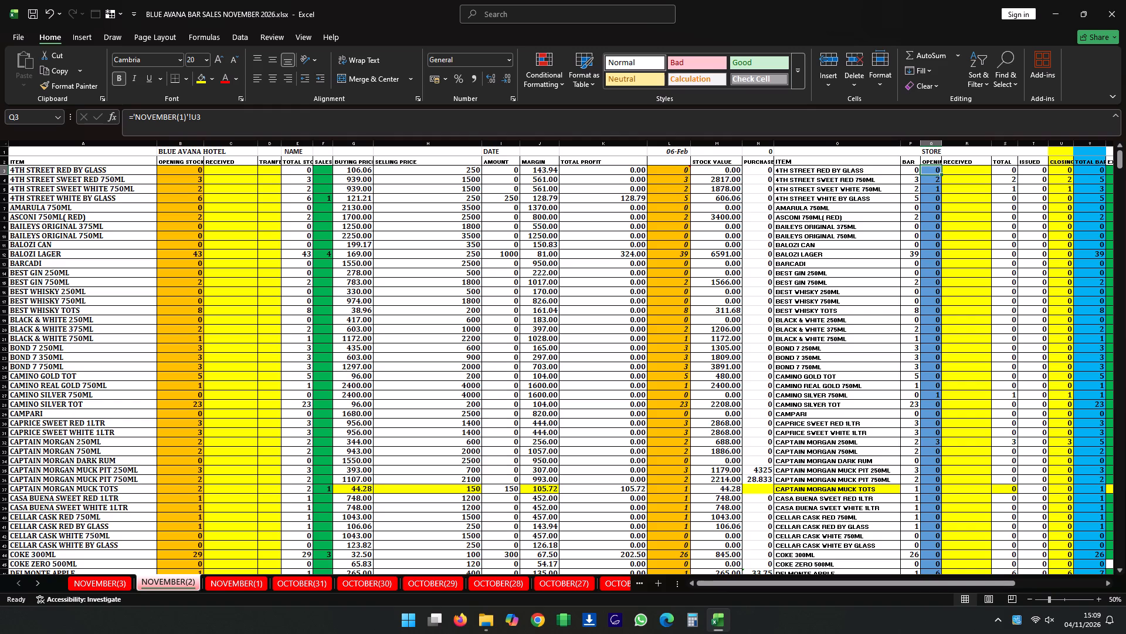
pyautogui.moveTo(941, 173); pyautogui.dragTo(937, 601)
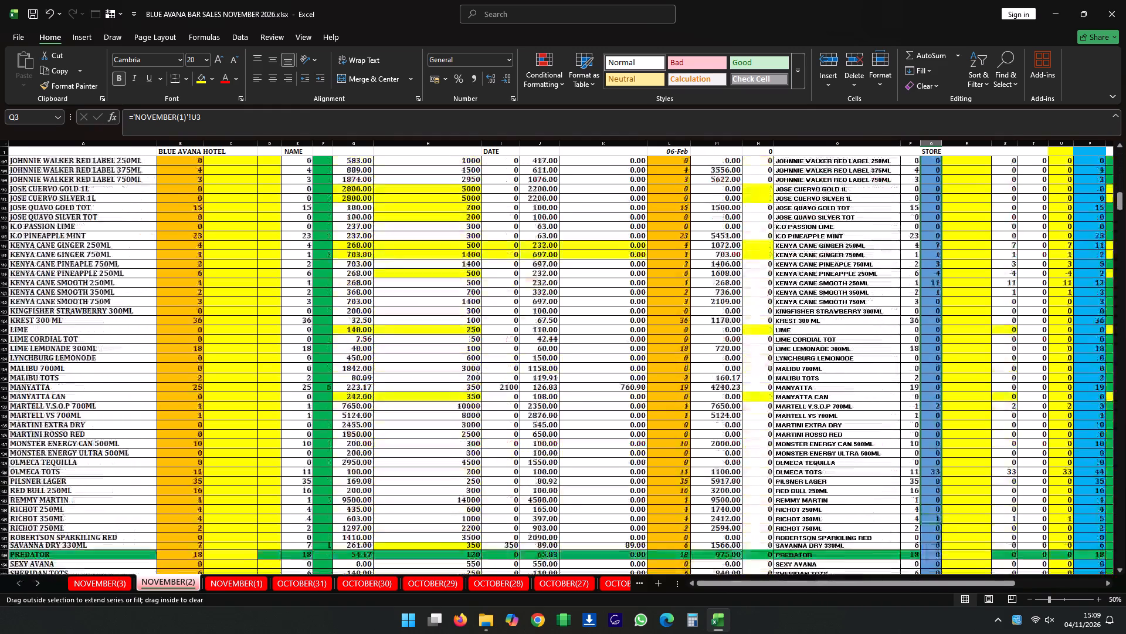
pyautogui.moveTo(937, 601); pyautogui.dragTo(936, 477)
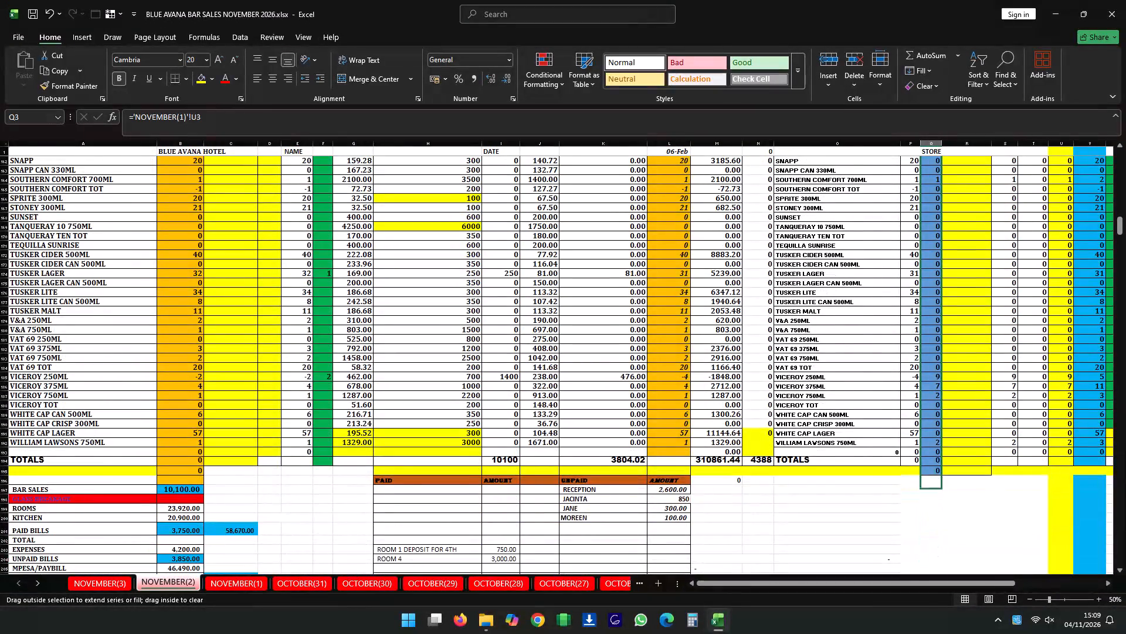
pyautogui.moveTo(936, 477); pyautogui.dragTo(937, 459)
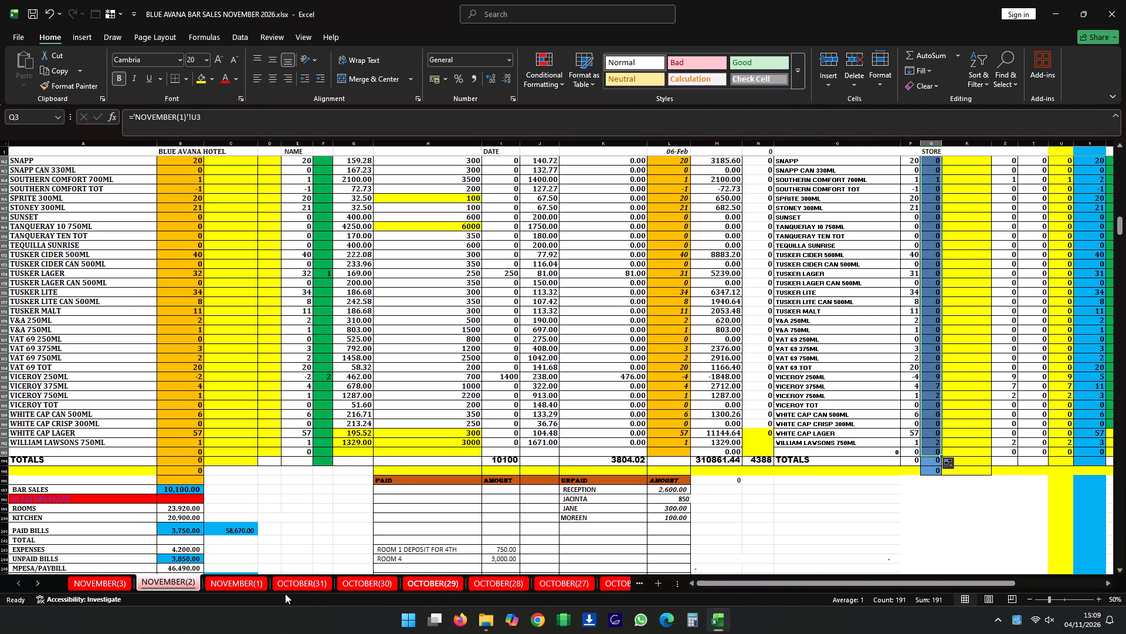
# On the OCTOBER(31) sheet, enter 6 as the bar's received quantity for VICEROY 250ML in C185.
pyautogui.click(255, 582)
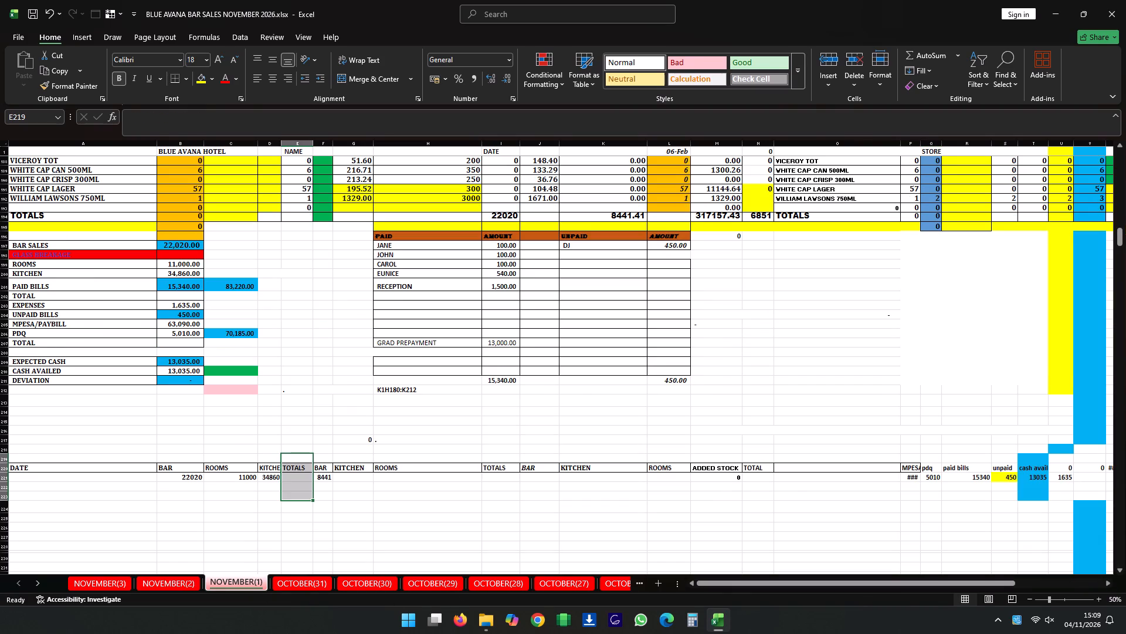
pyautogui.click(928, 173)
pyautogui.scroll(8, 928, 173)
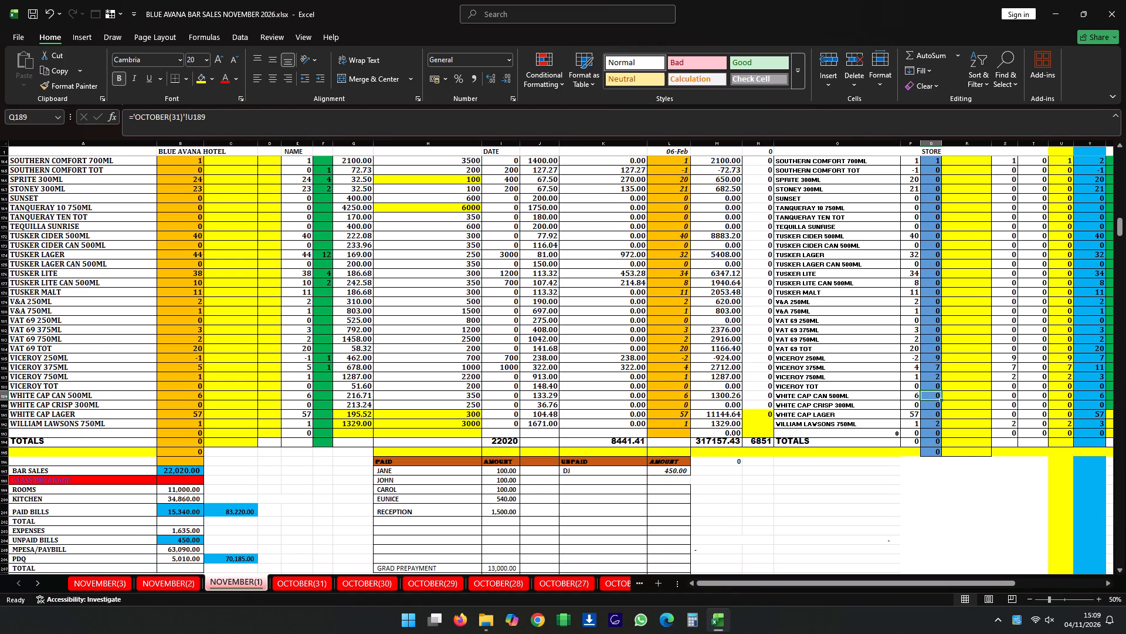
pyautogui.click(310, 582)
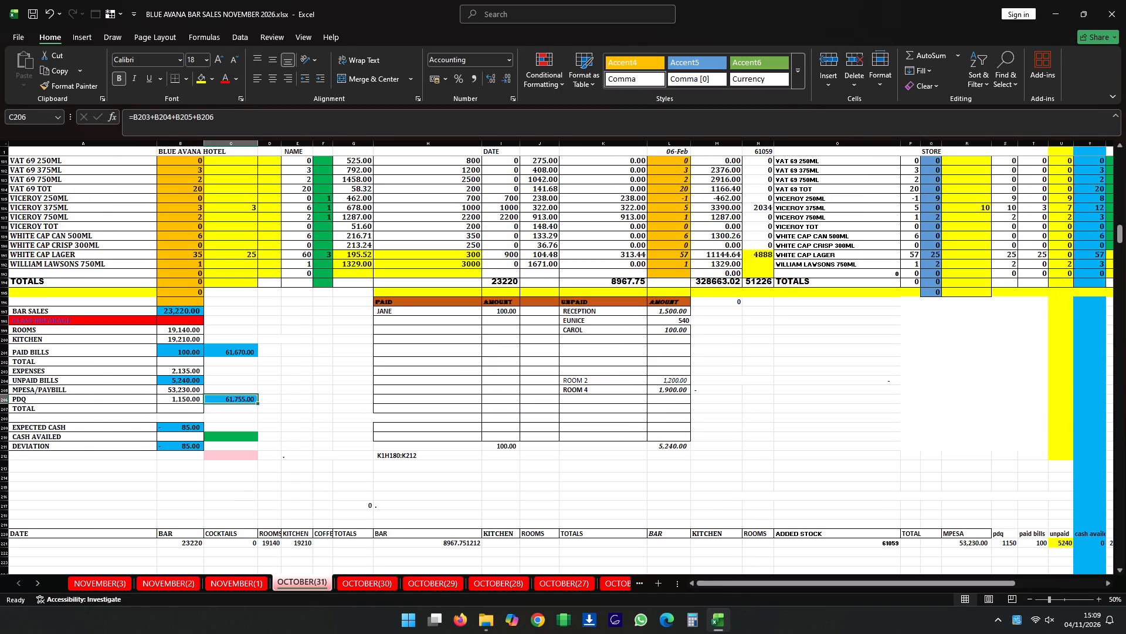
pyautogui.click(240, 195)
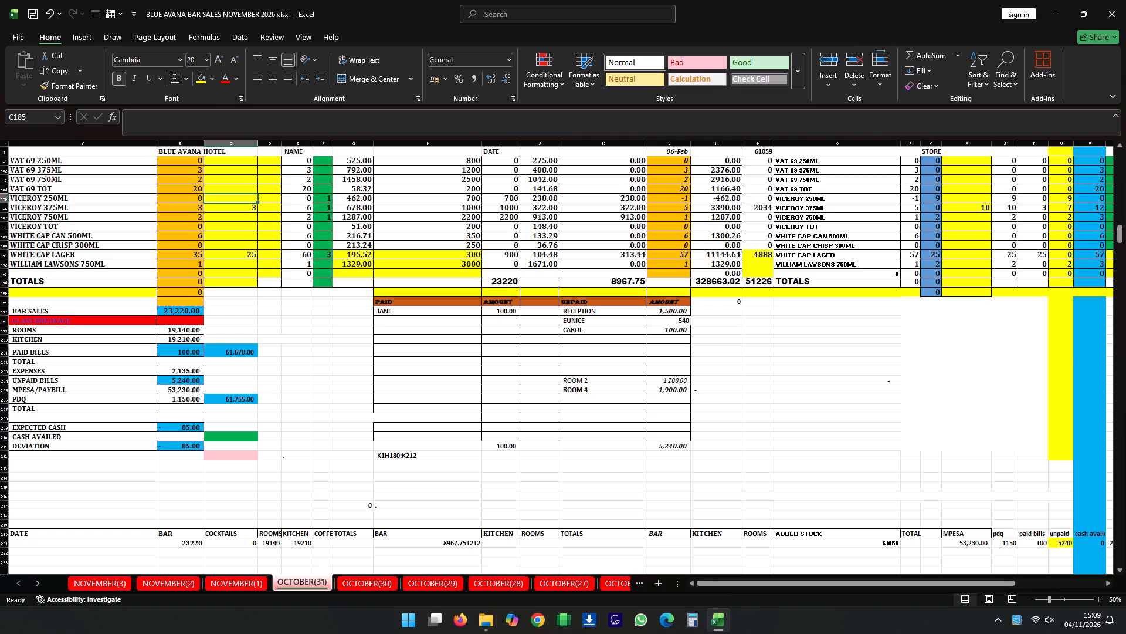
pyautogui.press('6')
pyautogui.press('Return')
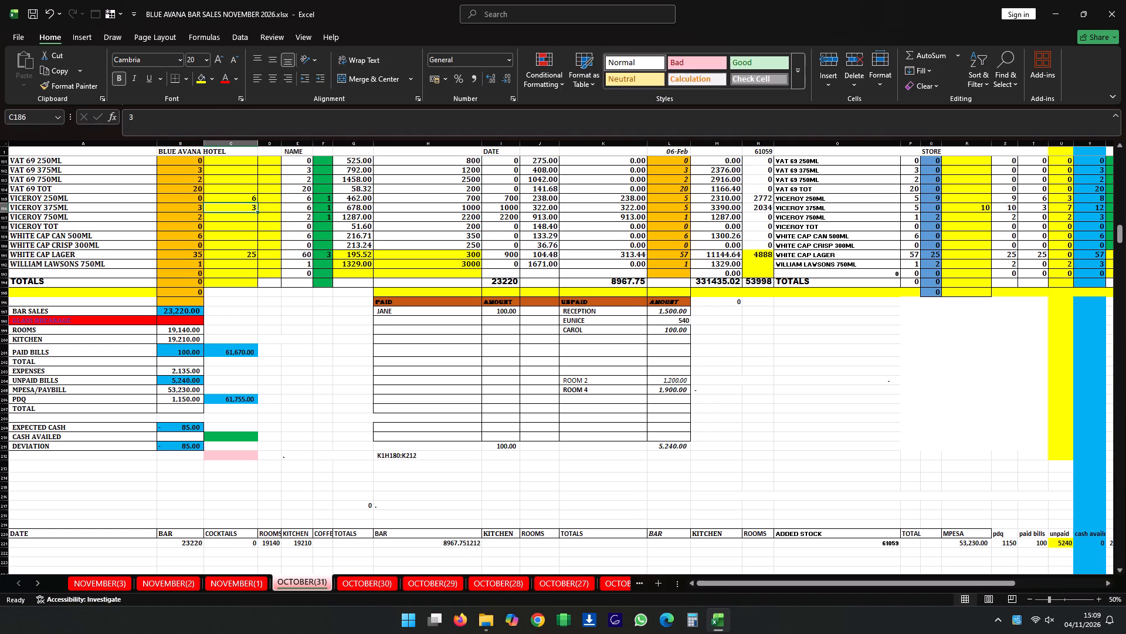